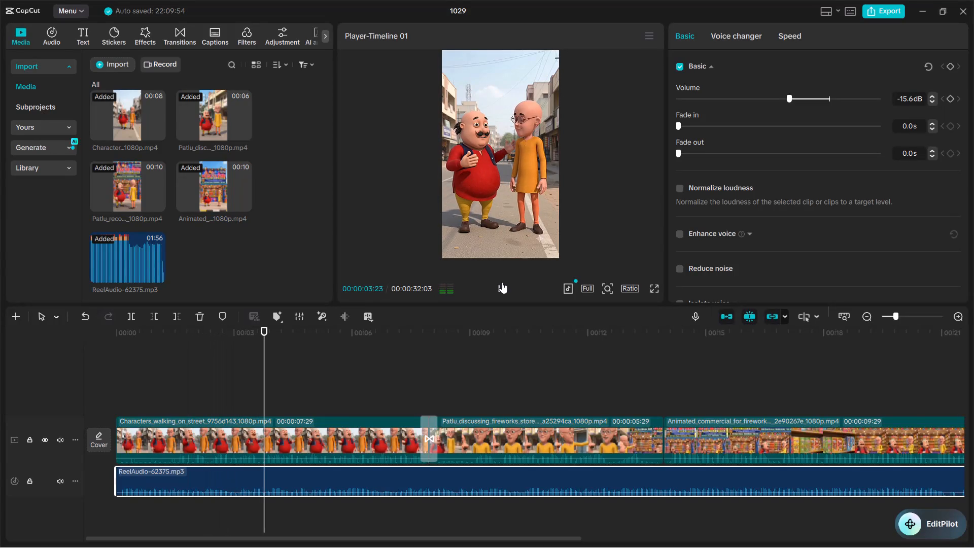
Play back the fireworks shop video and follow its clips, transitions and background audio along the timeline through the final clip.
scroll(552, 442, left, 1)
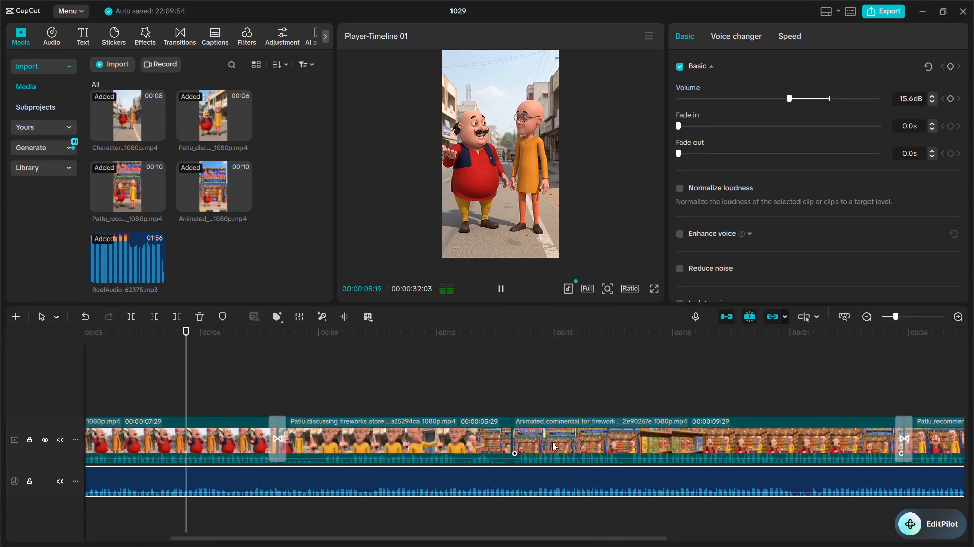
scroll(552, 442, left, 2)
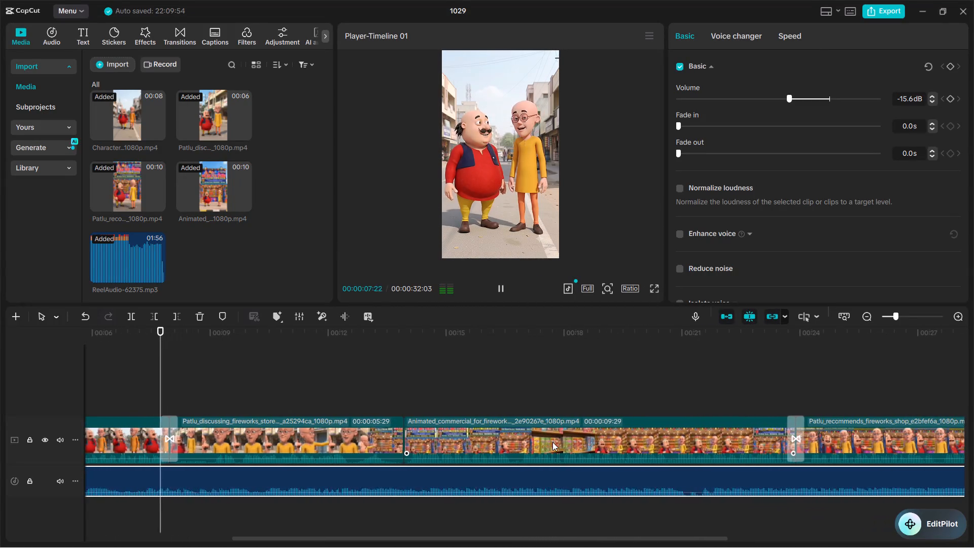
scroll(552, 442, left, 1)
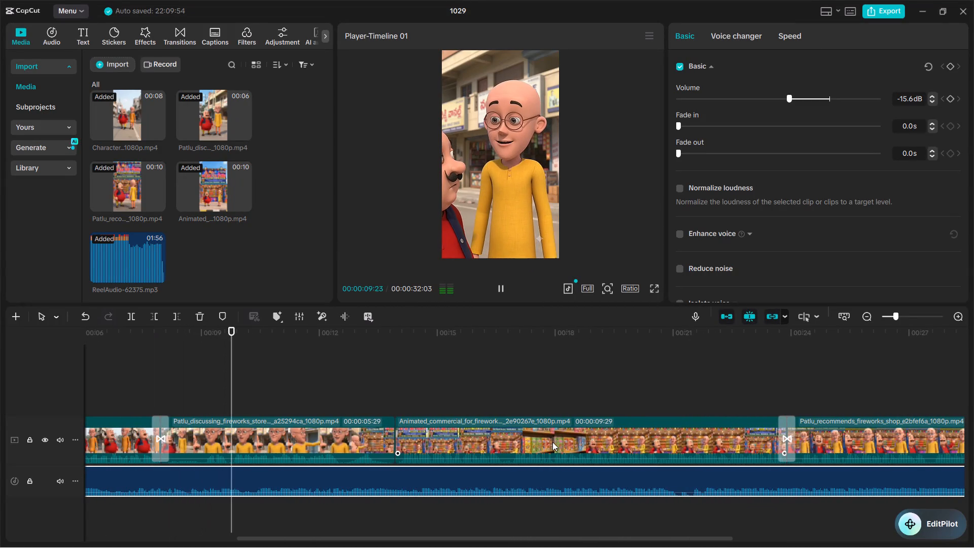
scroll(580, 406, left, 1)
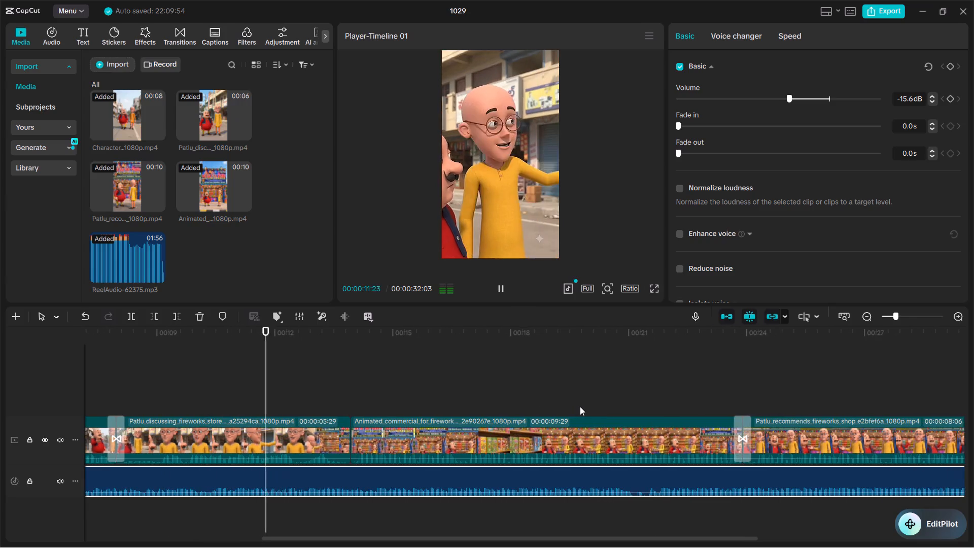
scroll(580, 406, left, 1)
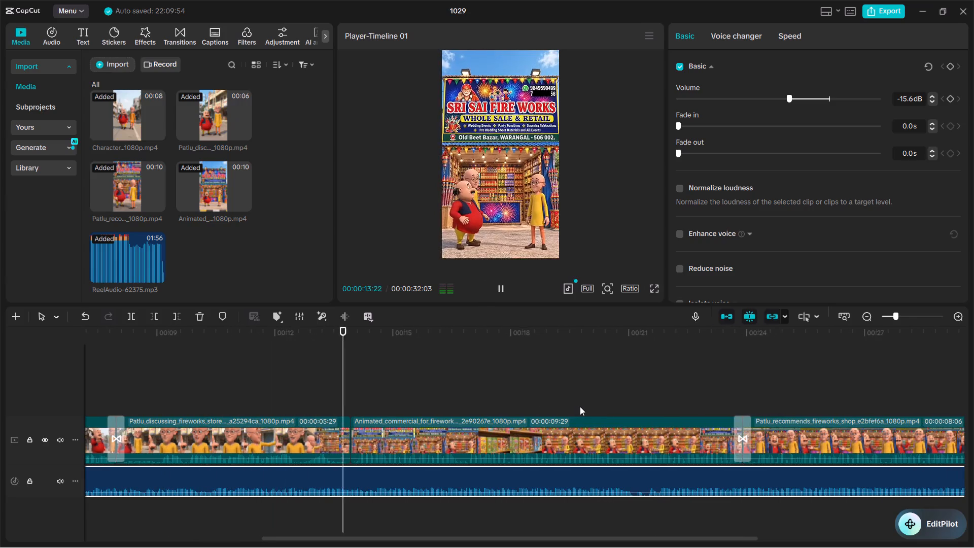
scroll(580, 406, left, 2)
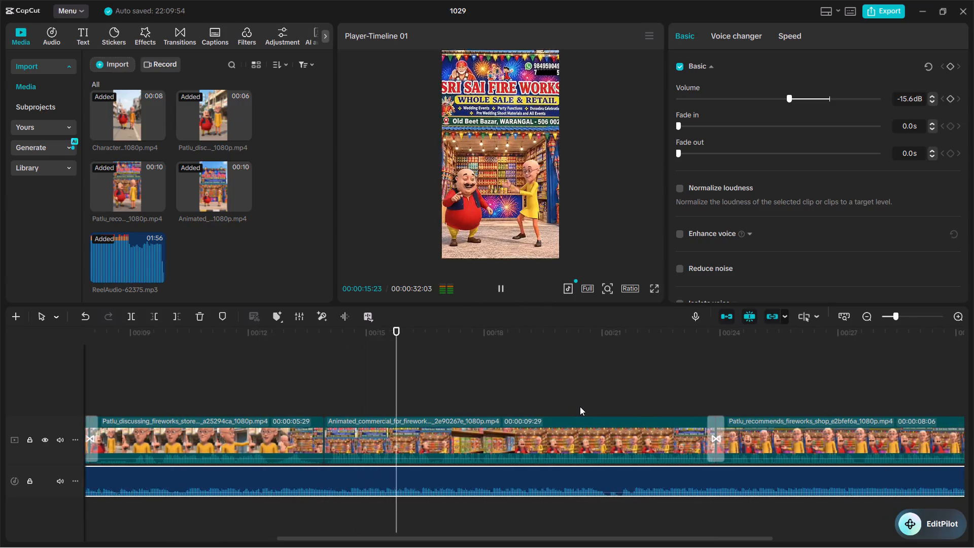
scroll(580, 406, left, 1)
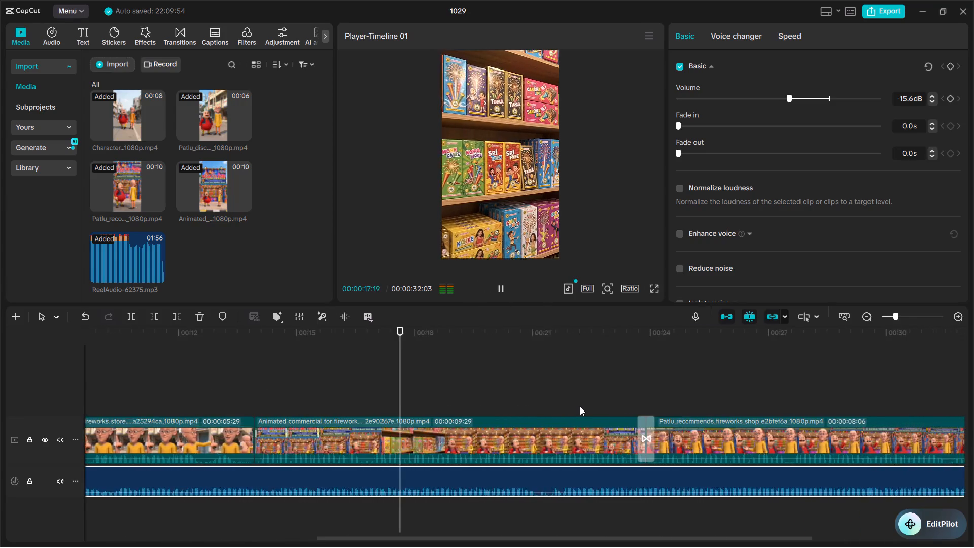
scroll(580, 406, left, 3)
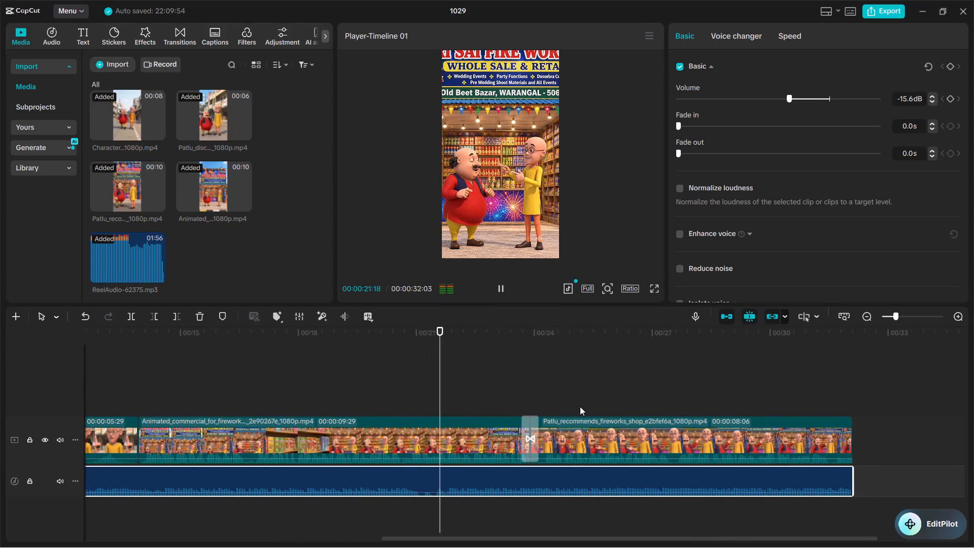
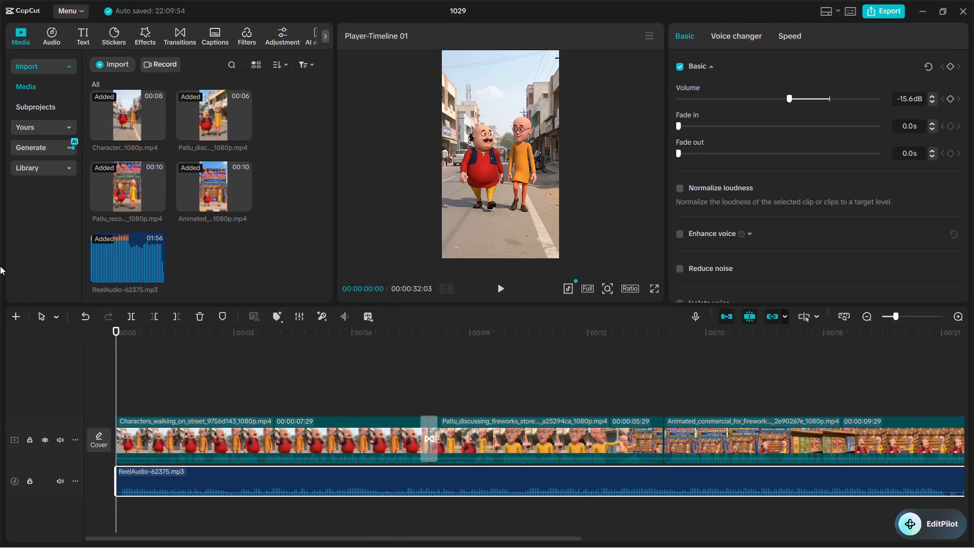
click(505, 288)
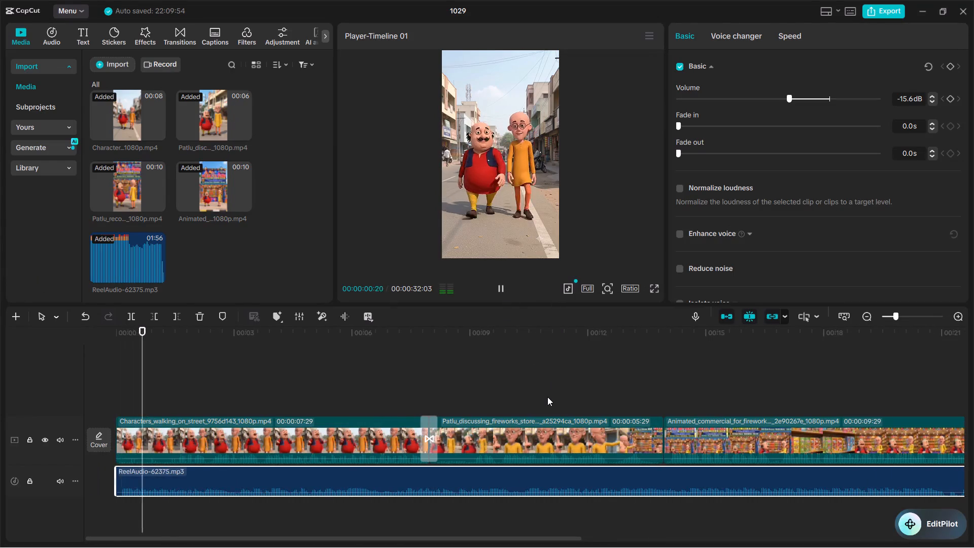
scroll(547, 397, left, 3)
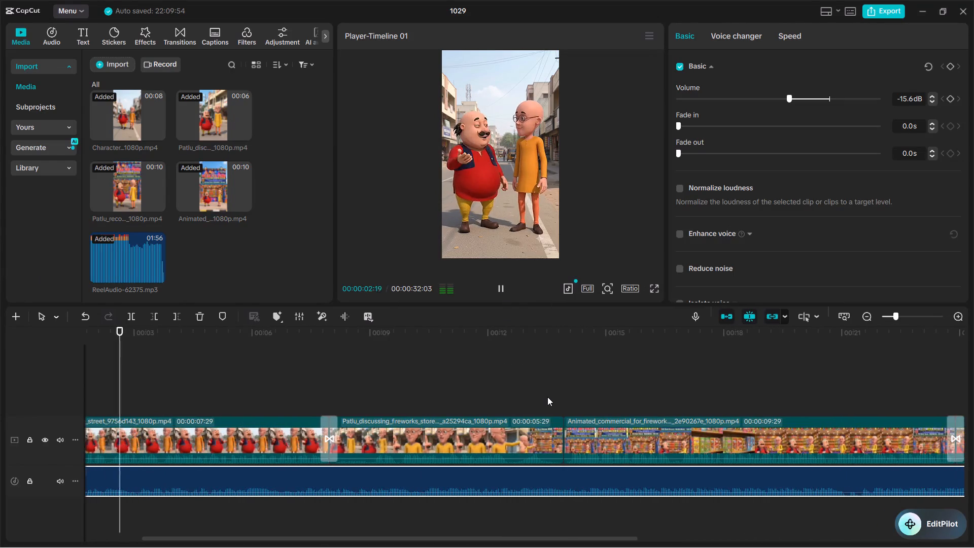
scroll(547, 397, left, 1)
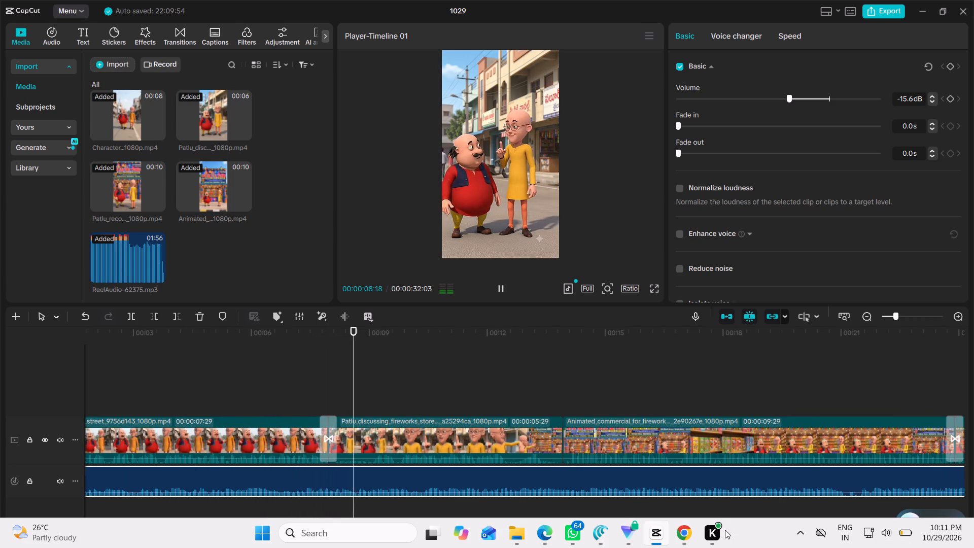
scroll(638, 454, left, 1)
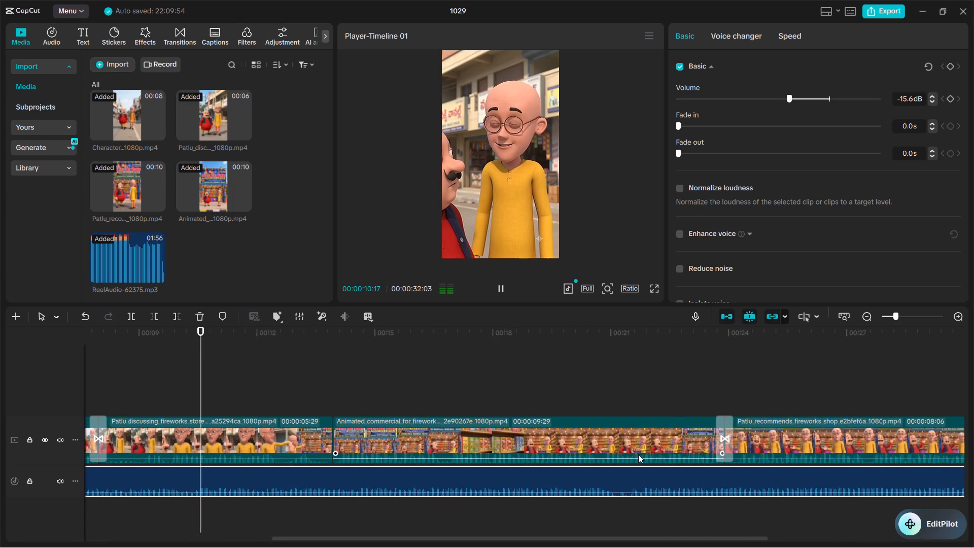
scroll(638, 454, left, 1)
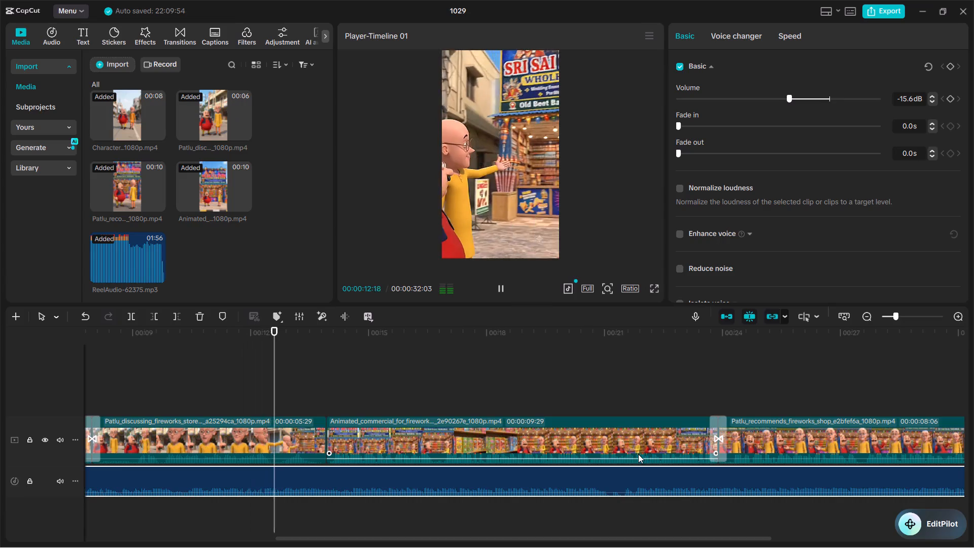
scroll(638, 454, left, 1)
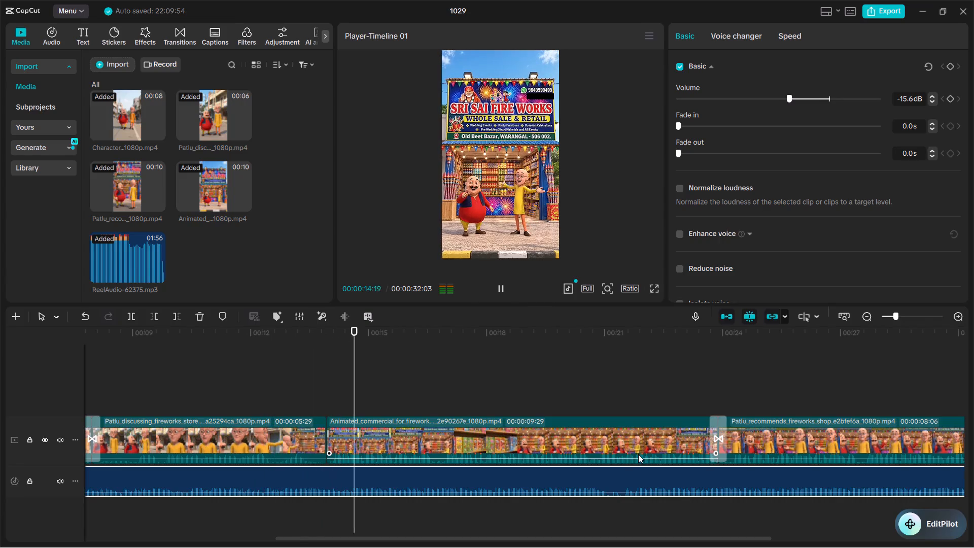
scroll(638, 454, left, 1)
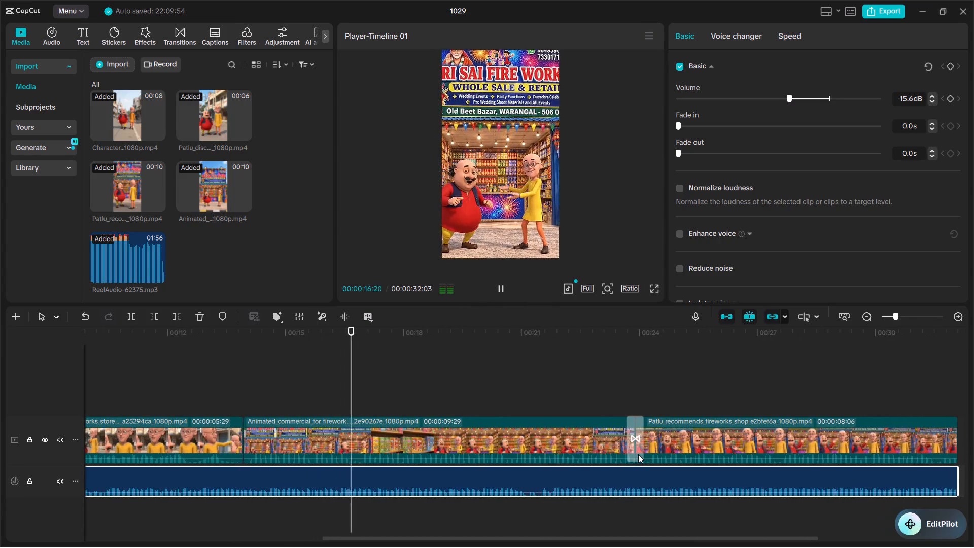
scroll(638, 454, left, 1)
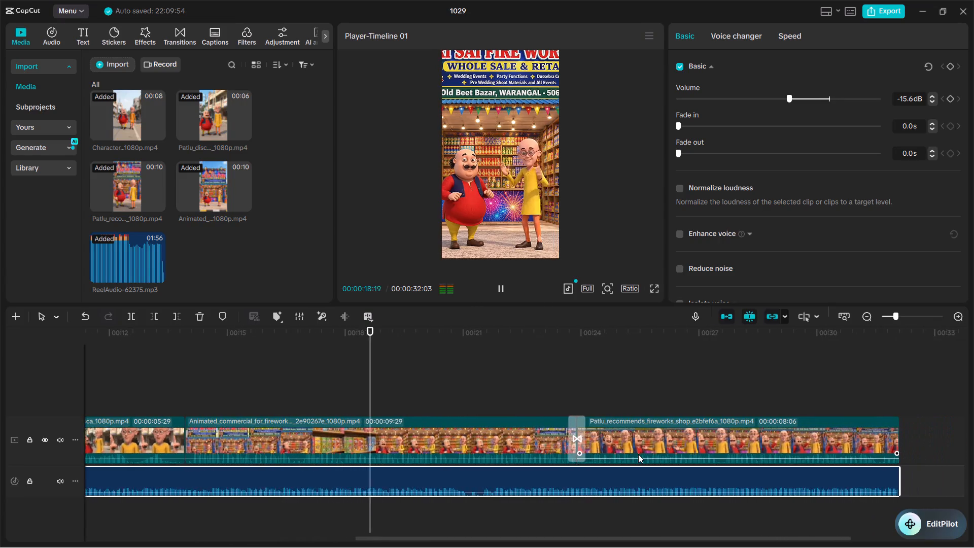
scroll(638, 454, left, 1)
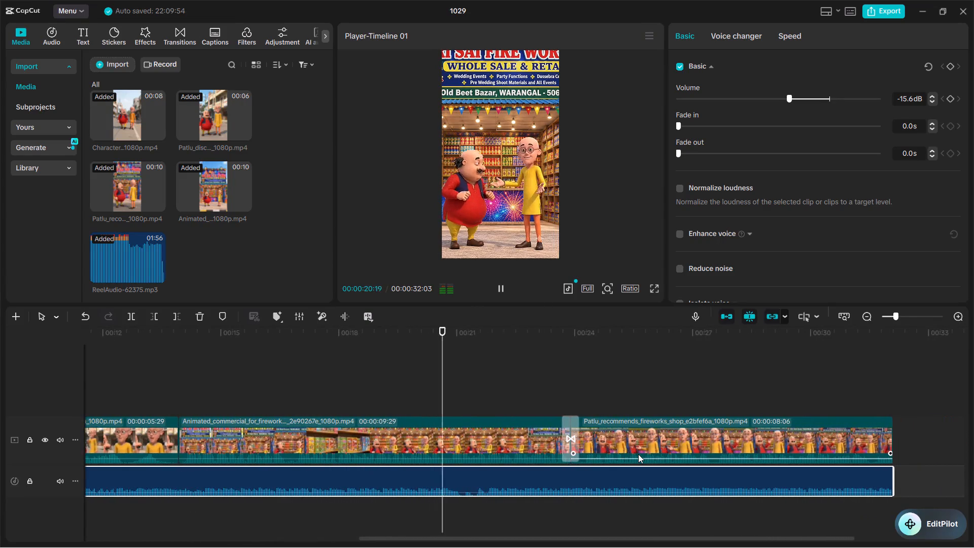
scroll(585, 354, left, 1)
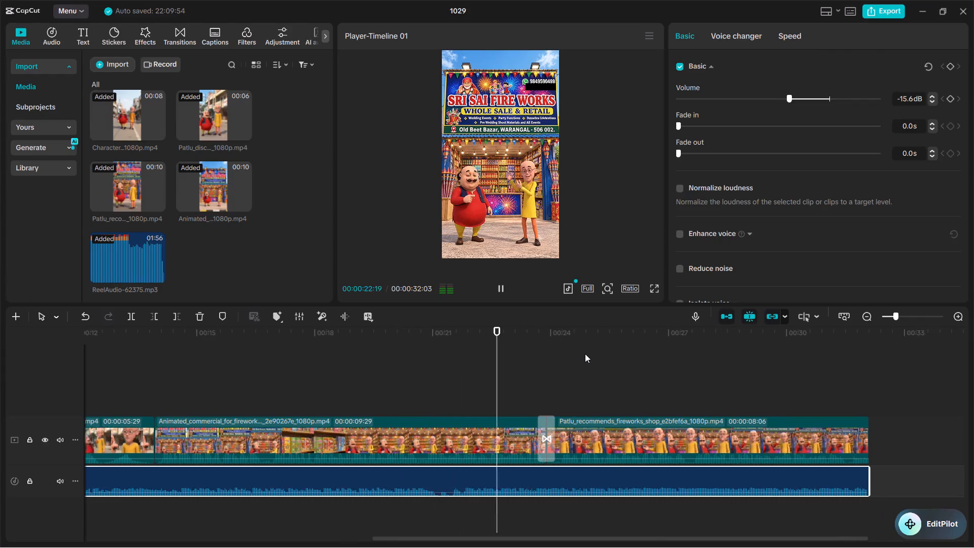
scroll(585, 354, left, 1)
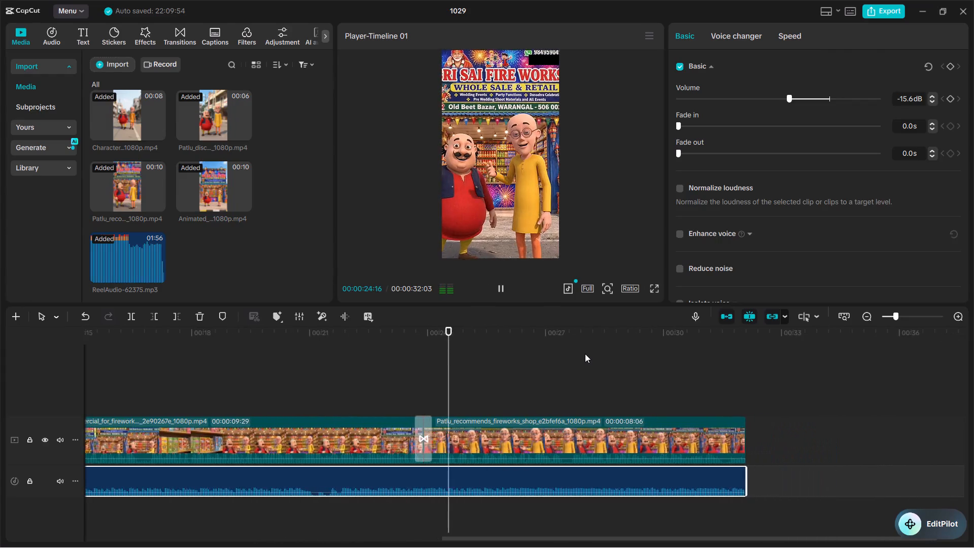
scroll(585, 354, left, 1)
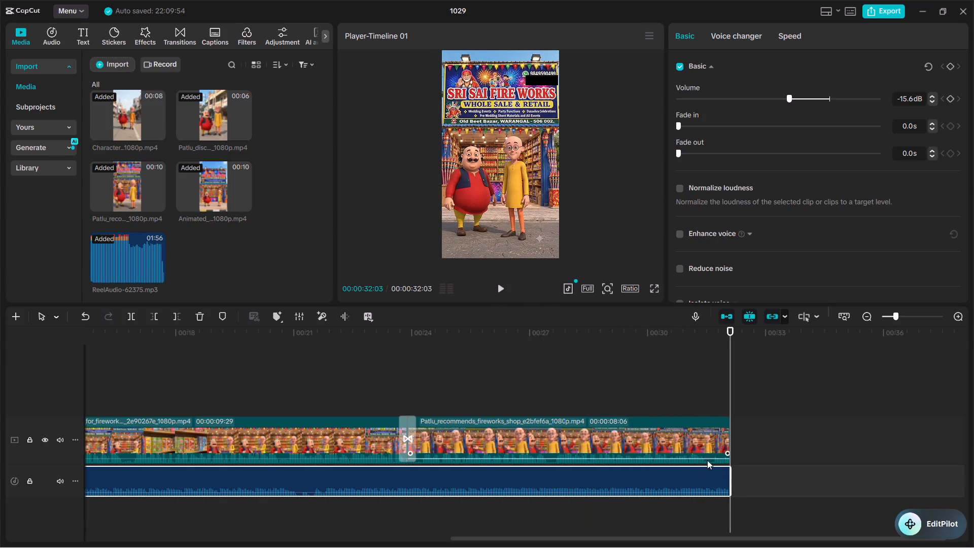
Split the final Patlu_recommends_fireworks_shop clip at 00:00:31:17.
drag(730, 400, 709, 399)
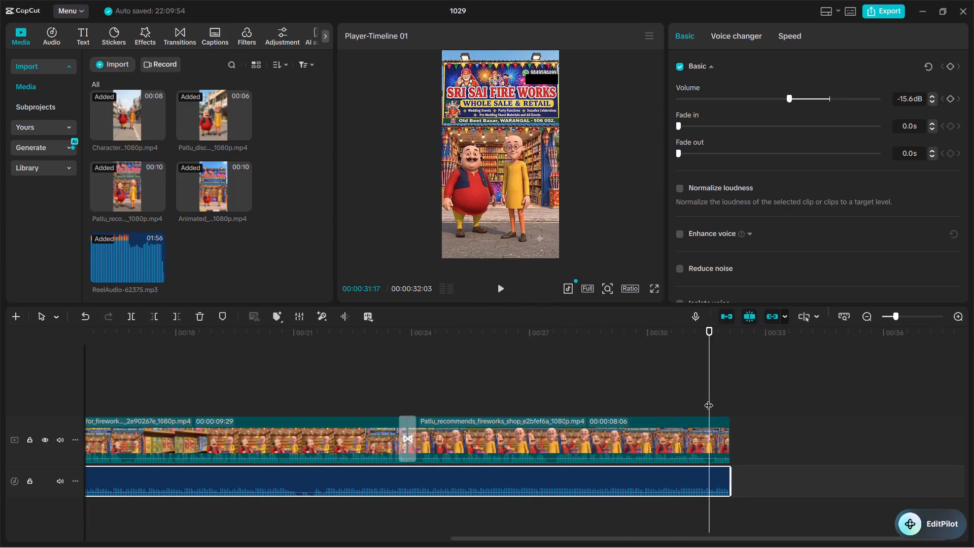
click(694, 431)
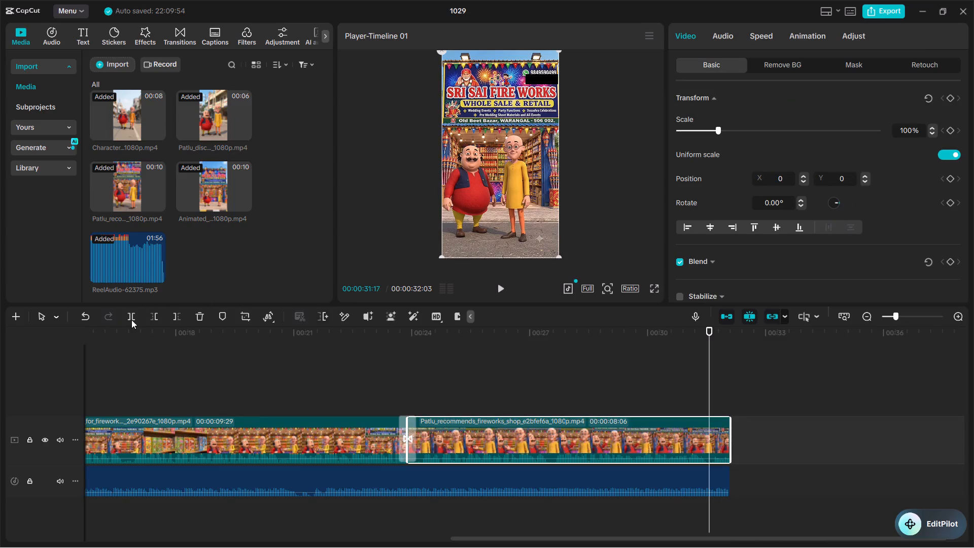
click(131, 320)
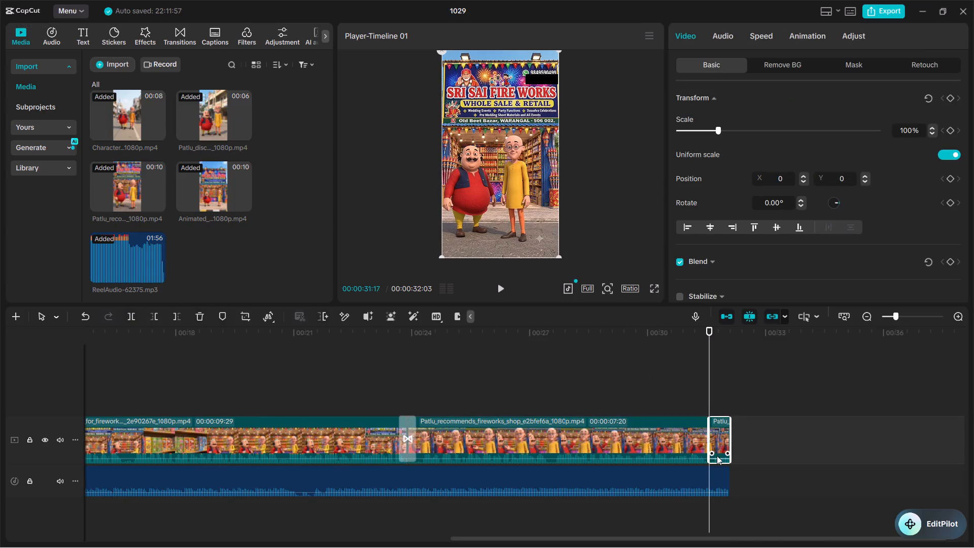
Play back the ending of the video across the new split, starting from just before 00:00:30:21.
drag(706, 372, 673, 371)
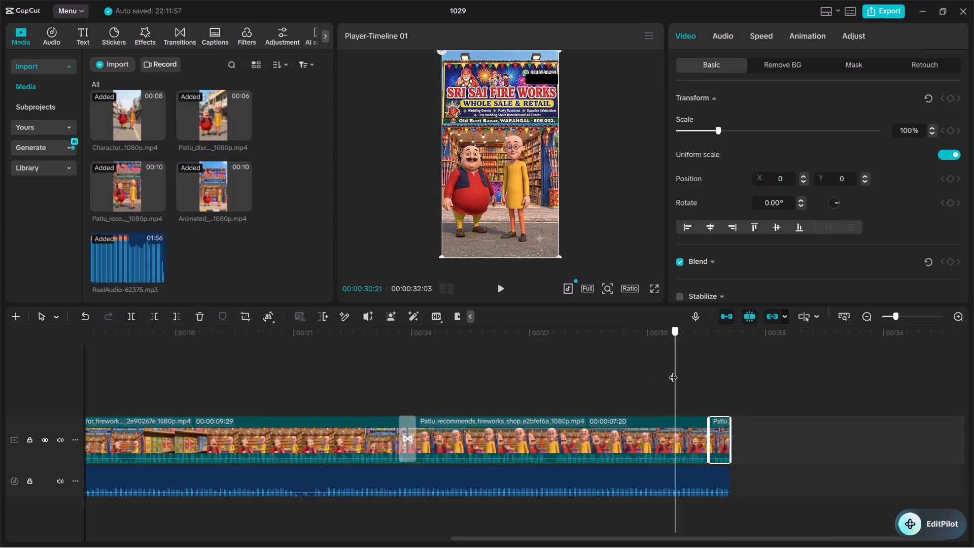
drag(673, 371, 669, 370)
click(495, 286)
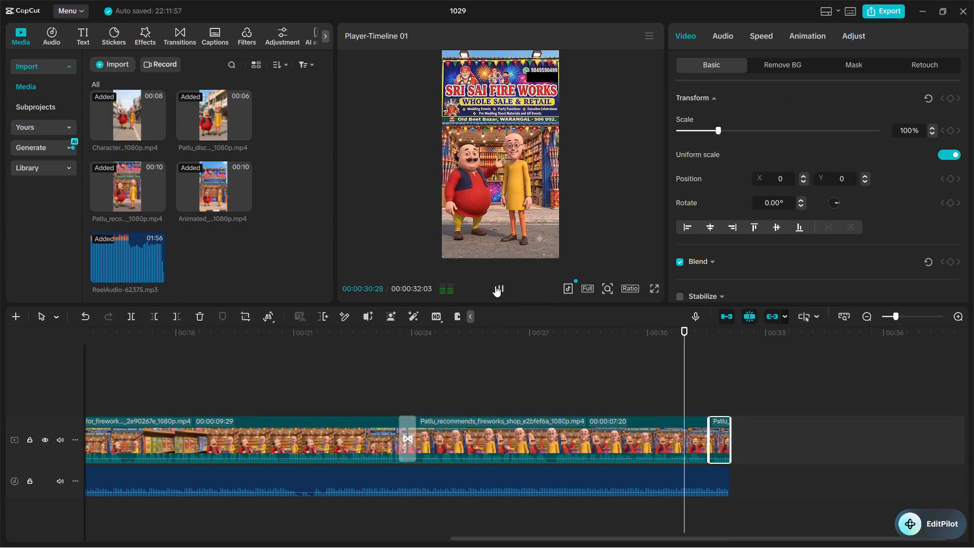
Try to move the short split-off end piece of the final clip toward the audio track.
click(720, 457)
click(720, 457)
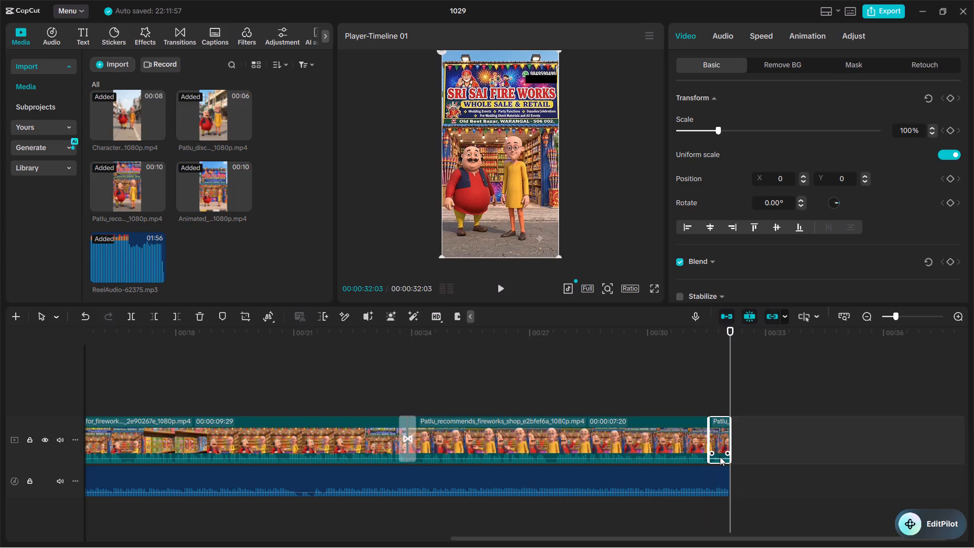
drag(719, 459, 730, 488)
Play back the final clip from 00:00:25:23 through the split-off piece at the end.
drag(731, 336, 481, 313)
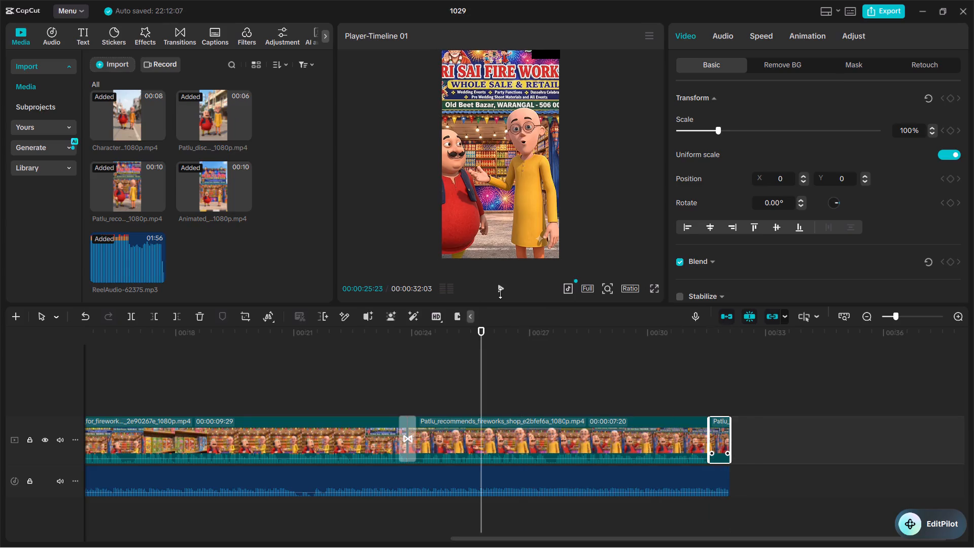
click(500, 293)
scroll(551, 404, left, 2)
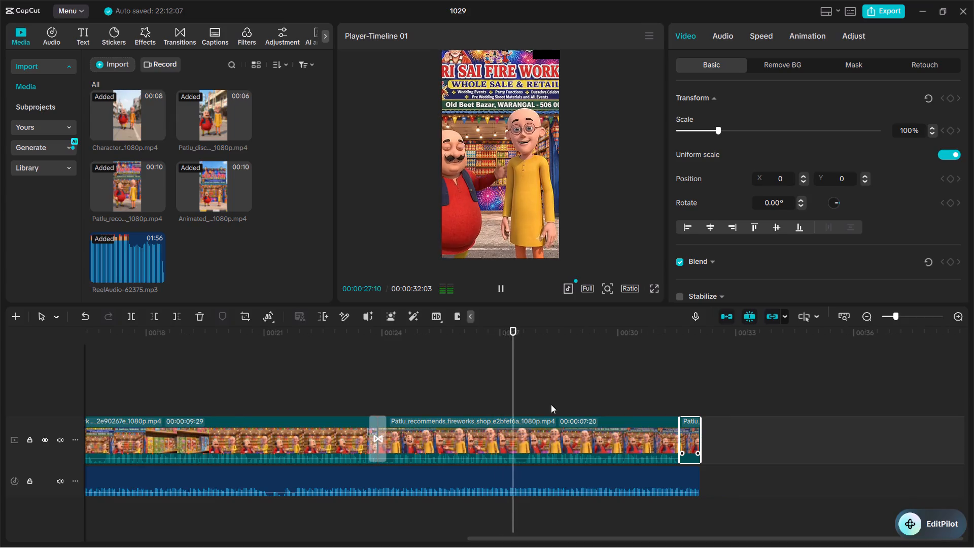
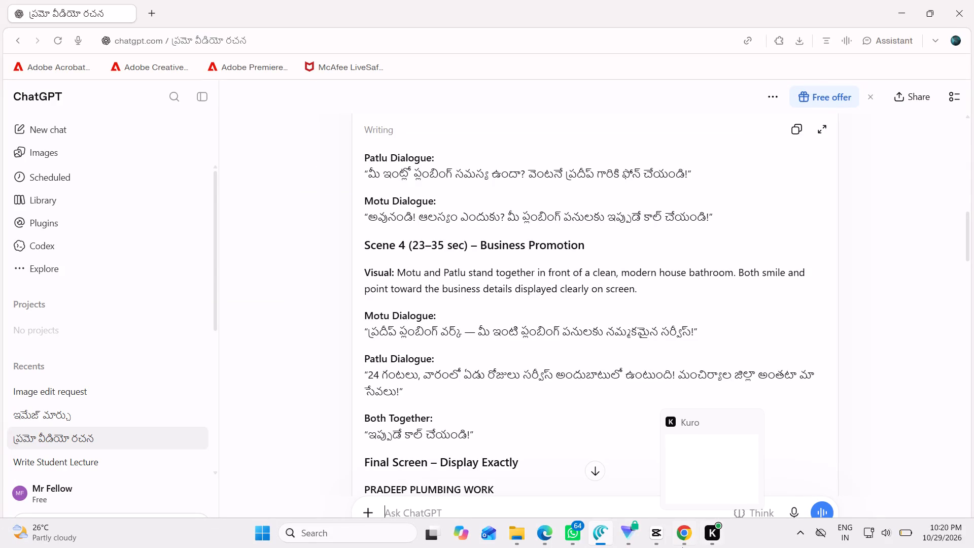
Switch to CapCut, raise the volume of the audio clip under the Sai Baba poster to -7.0 dB, and preview it.
click(650, 535)
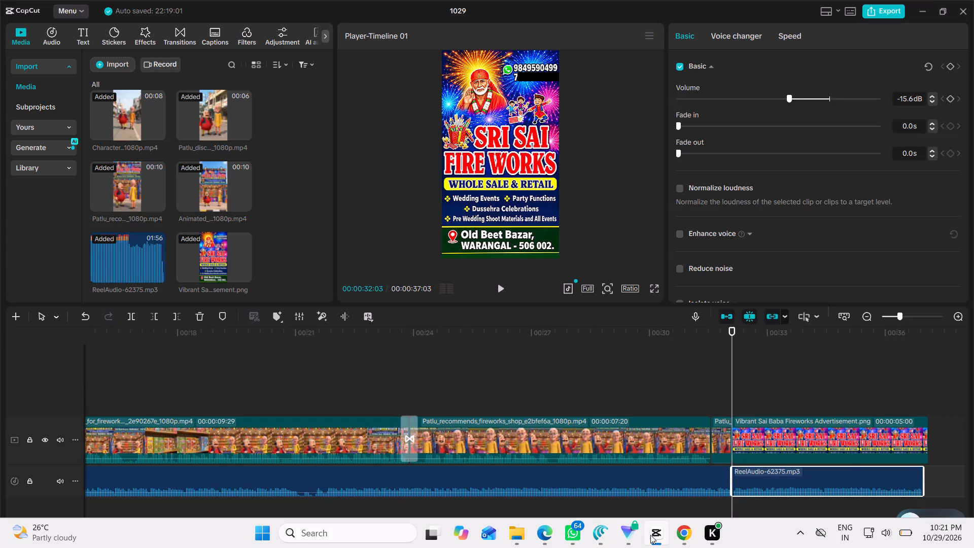
click(808, 494)
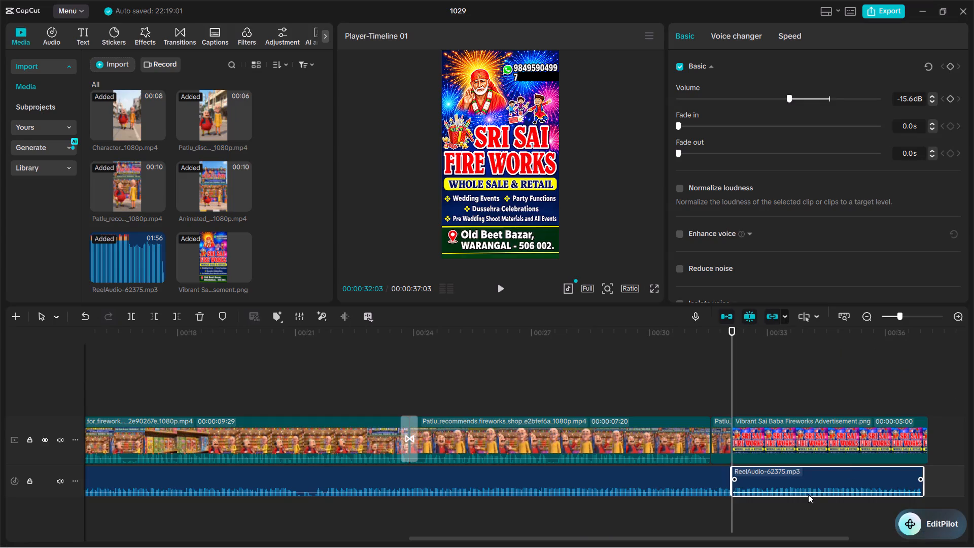
click(806, 491)
drag(806, 492, 806, 486)
drag(806, 486, 804, 491)
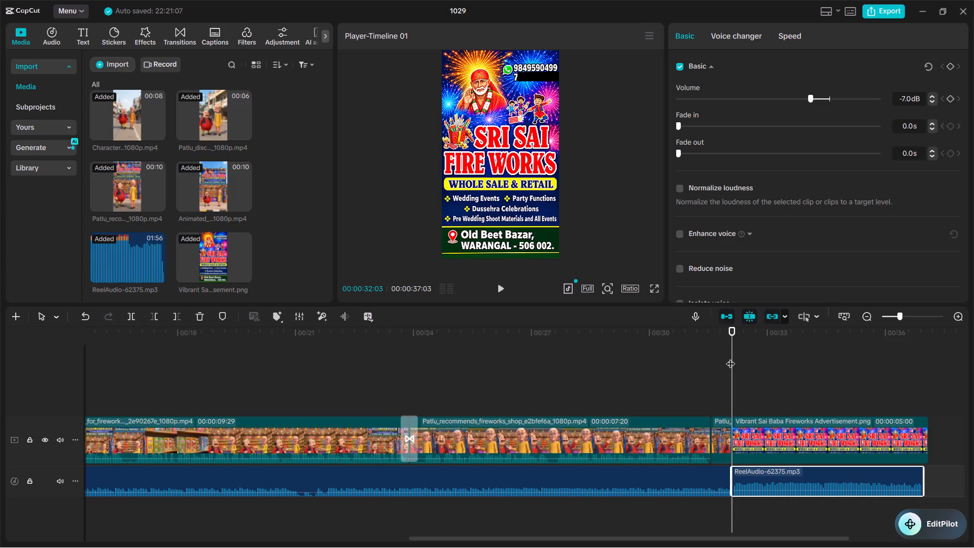
drag(730, 357, 594, 365)
click(499, 290)
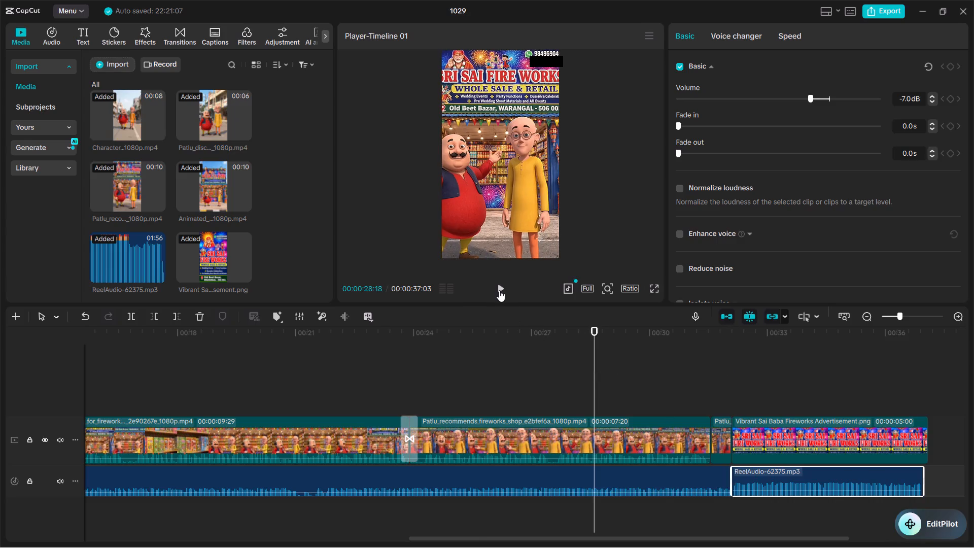
Add the TV On video effect where the Sai Baba poster begins, shorten it to under one second, and preview it.
click(144, 40)
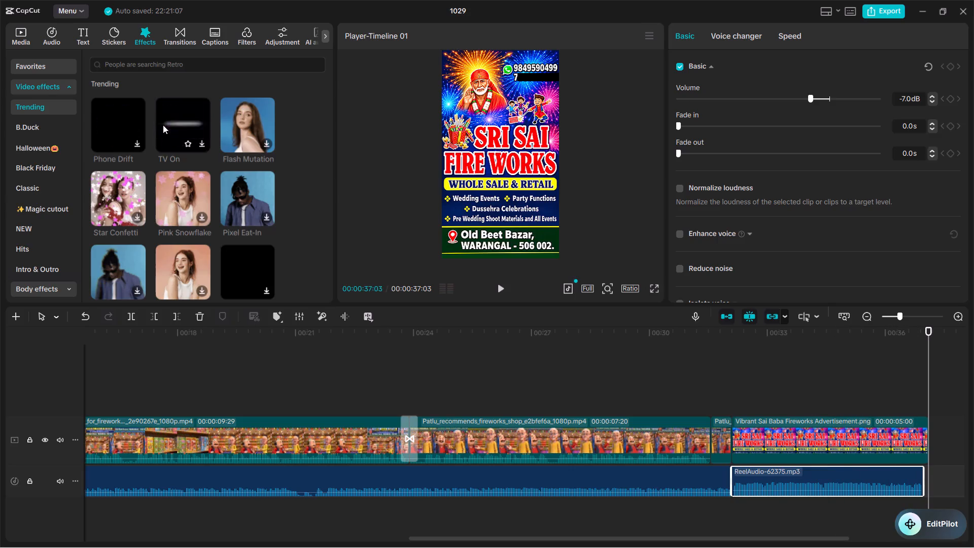
drag(163, 125, 707, 403)
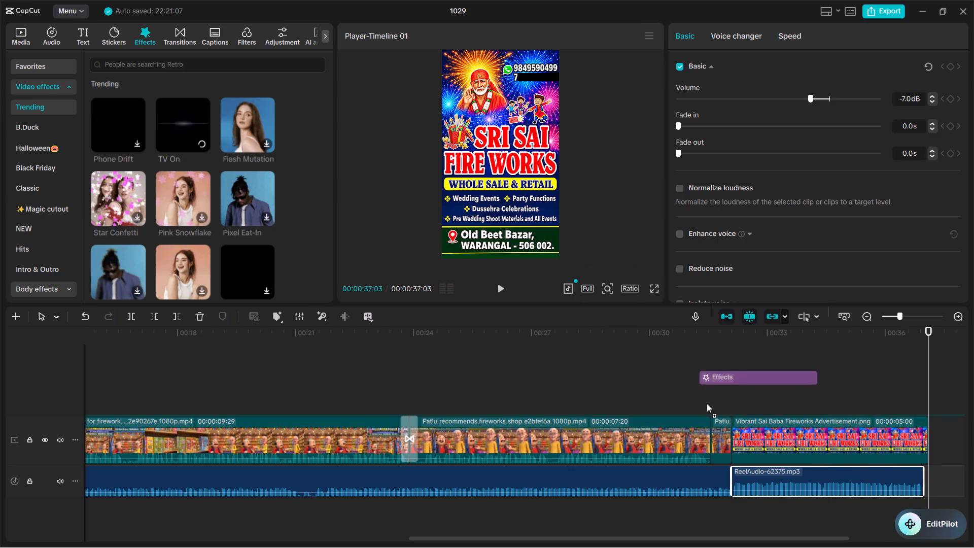
drag(707, 403, 725, 405)
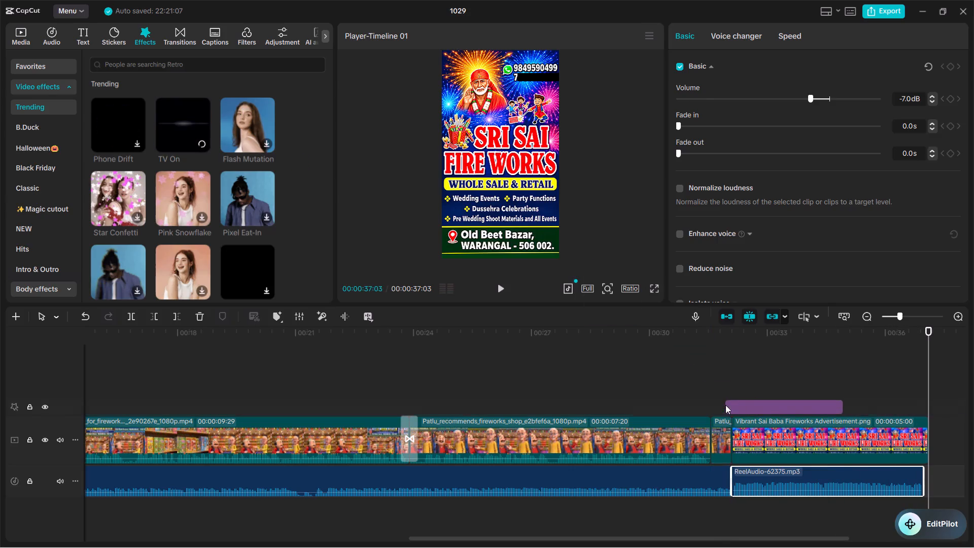
drag(842, 403, 807, 392)
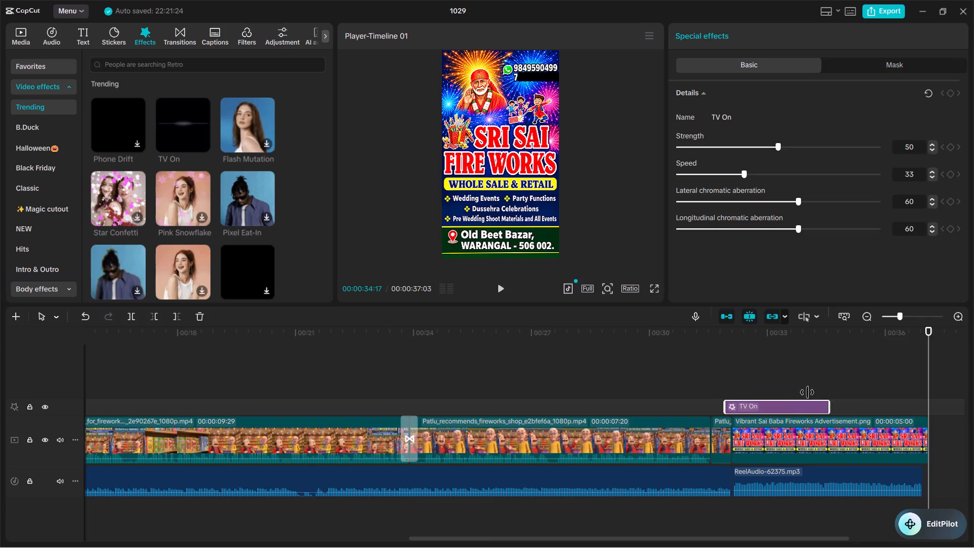
drag(807, 392, 748, 387)
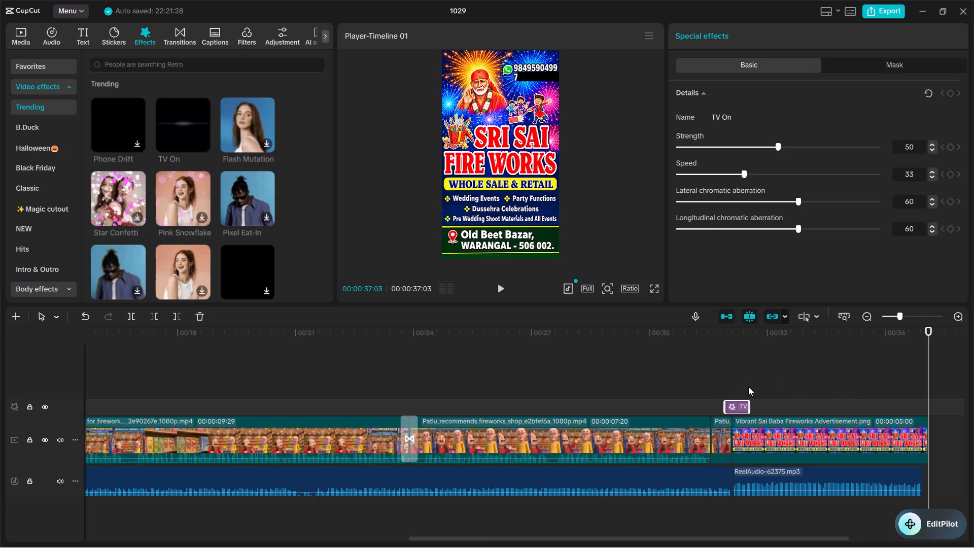
drag(929, 335, 622, 305)
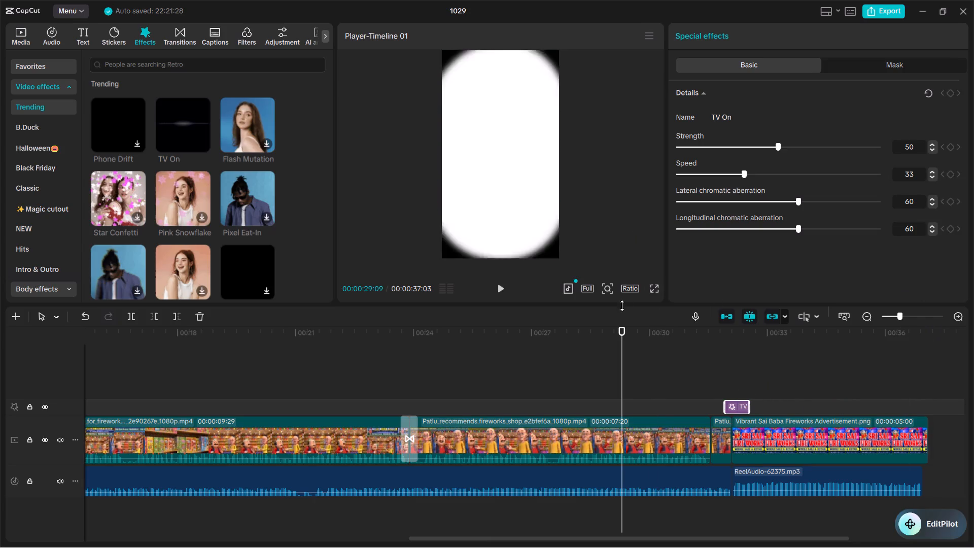
click(502, 291)
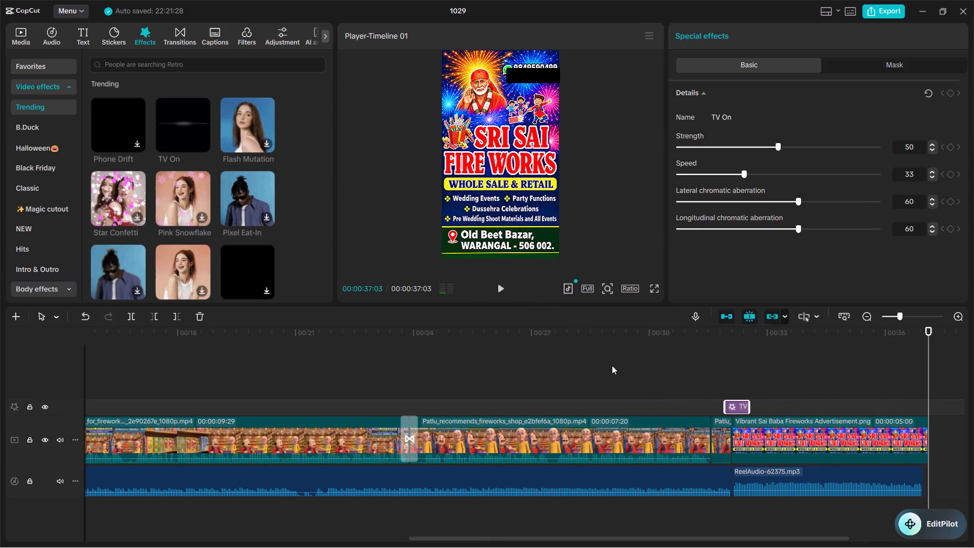
Extend the closing Sai Baba poster clip to a duration of 00:00:06:16.
click(918, 439)
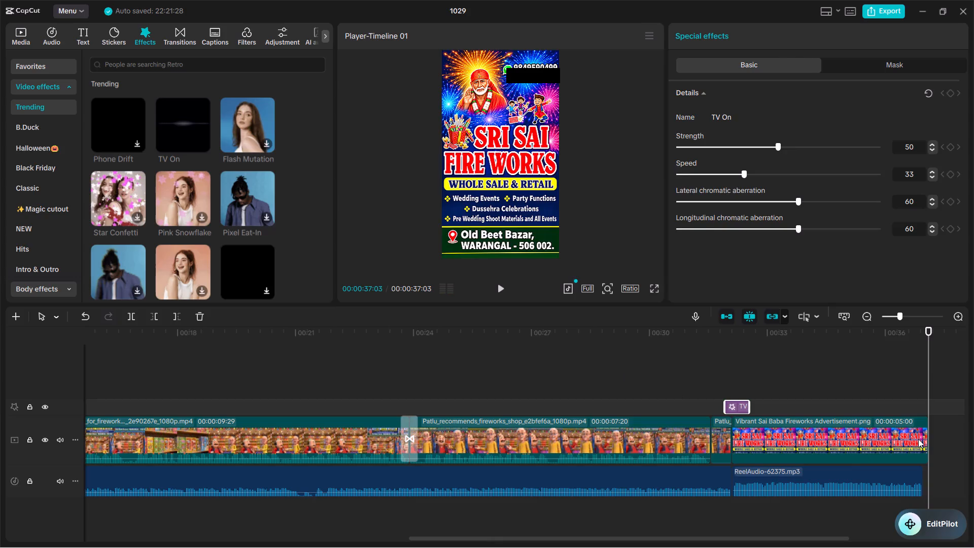
drag(928, 436, 955, 433)
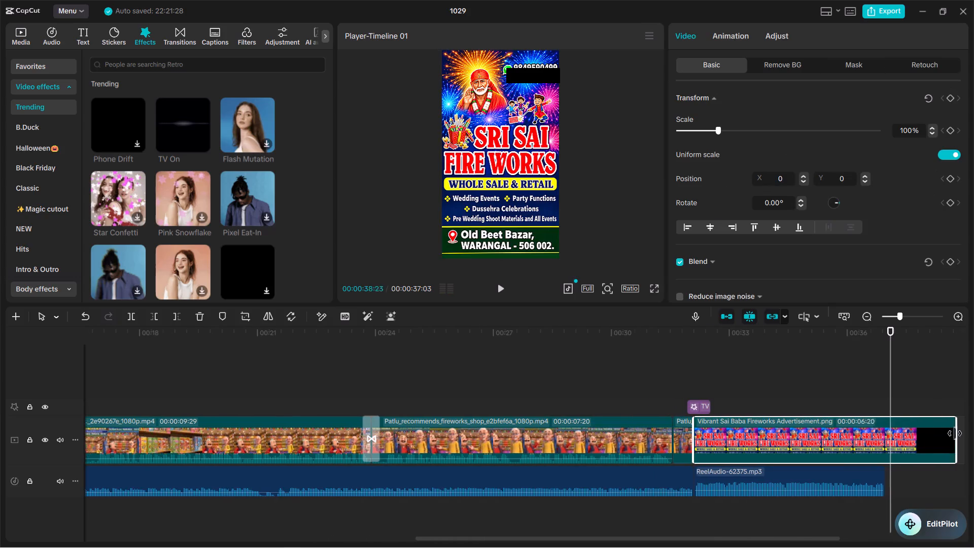
drag(955, 433, 695, 395)
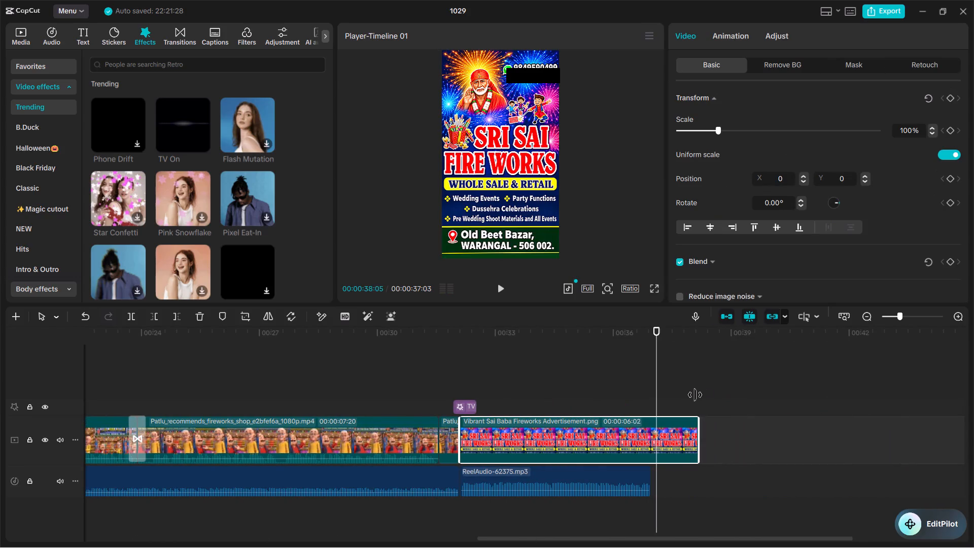
drag(695, 395, 714, 394)
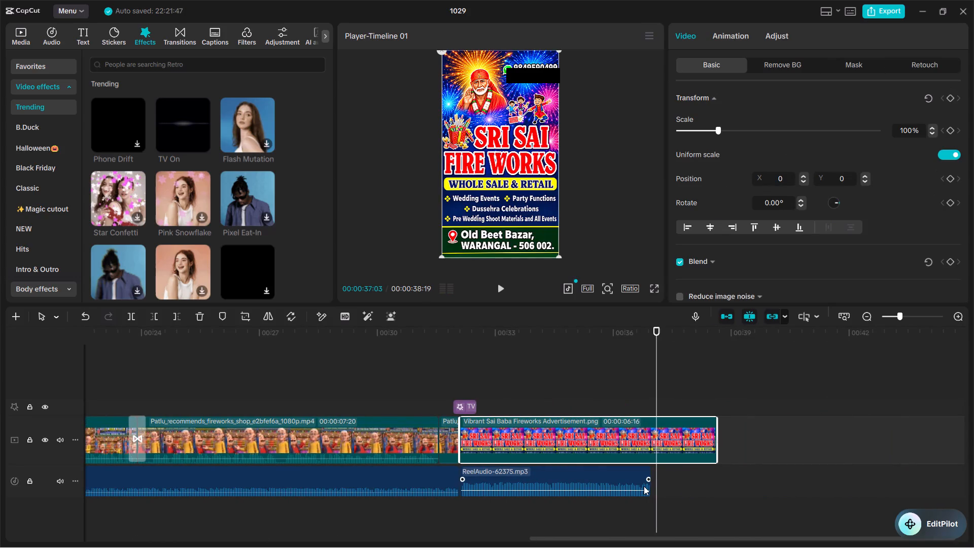
Extend the last audio clip to the end of the Sai Baba poster clip and play back the closing section.
click(644, 486)
drag(651, 479, 632, 483)
click(632, 483)
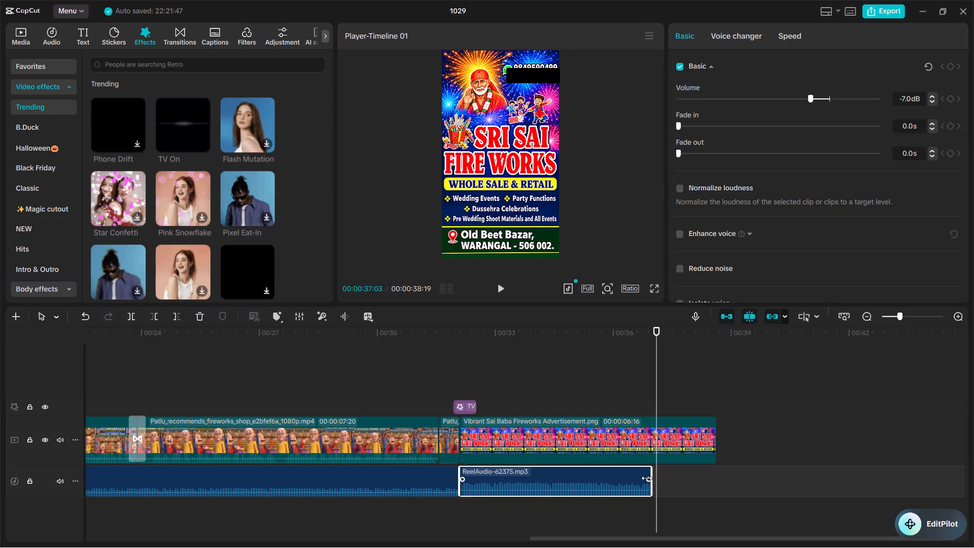
drag(653, 475, 666, 475)
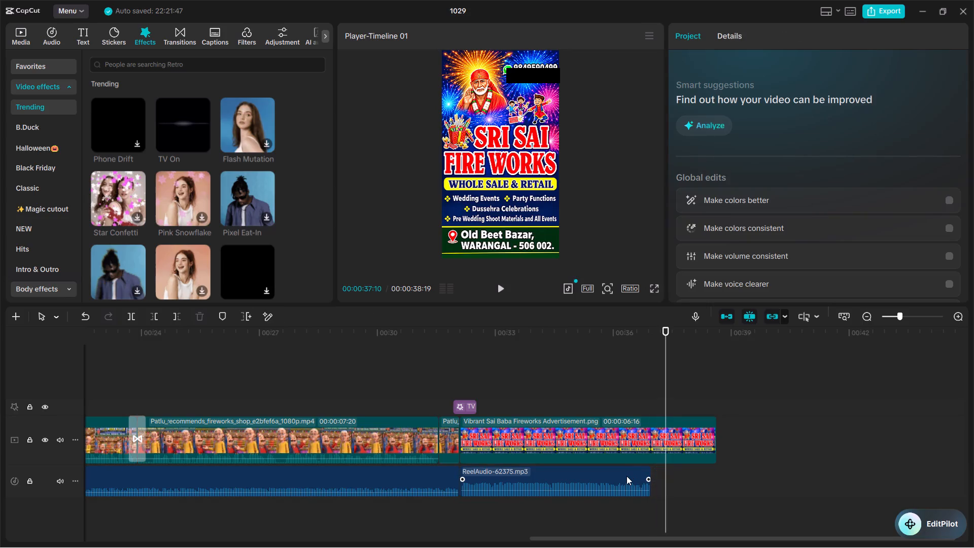
click(627, 476)
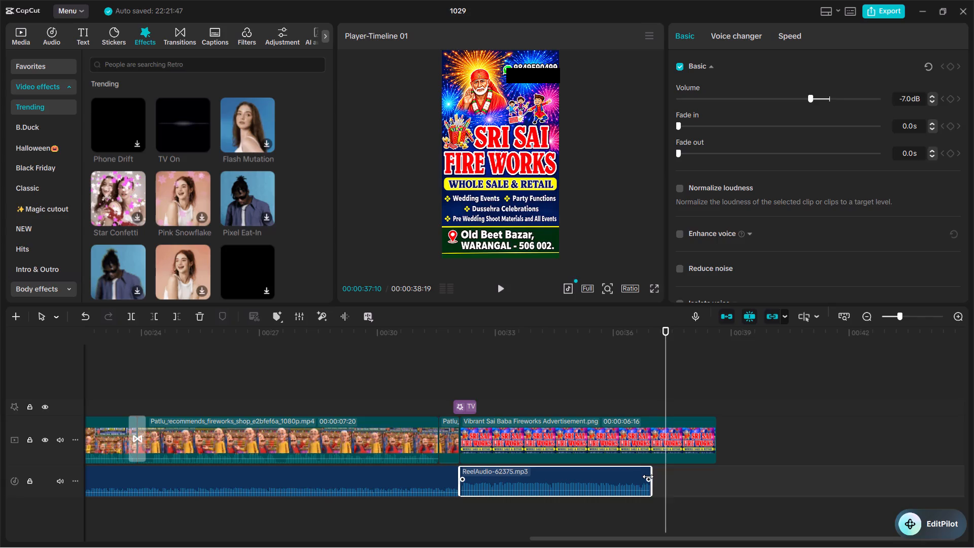
drag(651, 475, 652, 475)
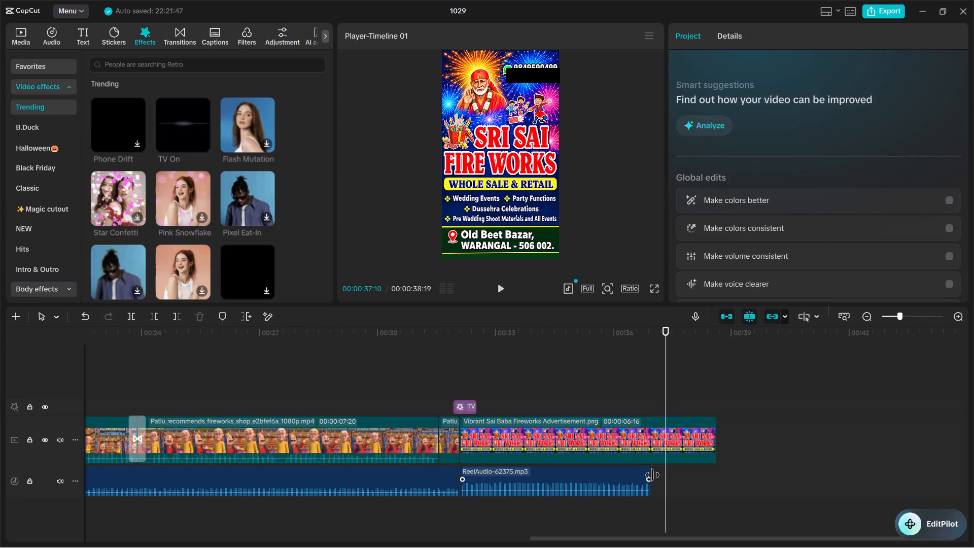
drag(652, 475, 642, 483)
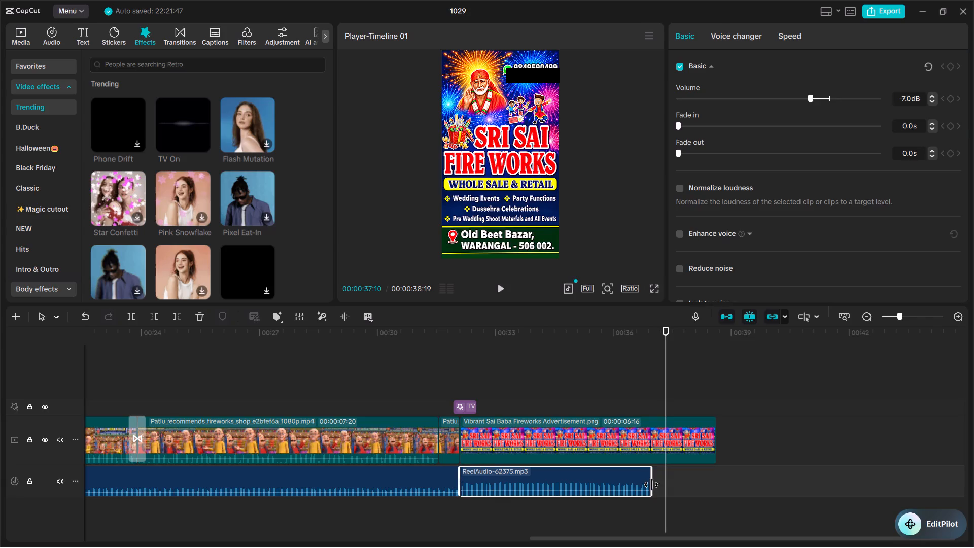
drag(651, 485, 711, 487)
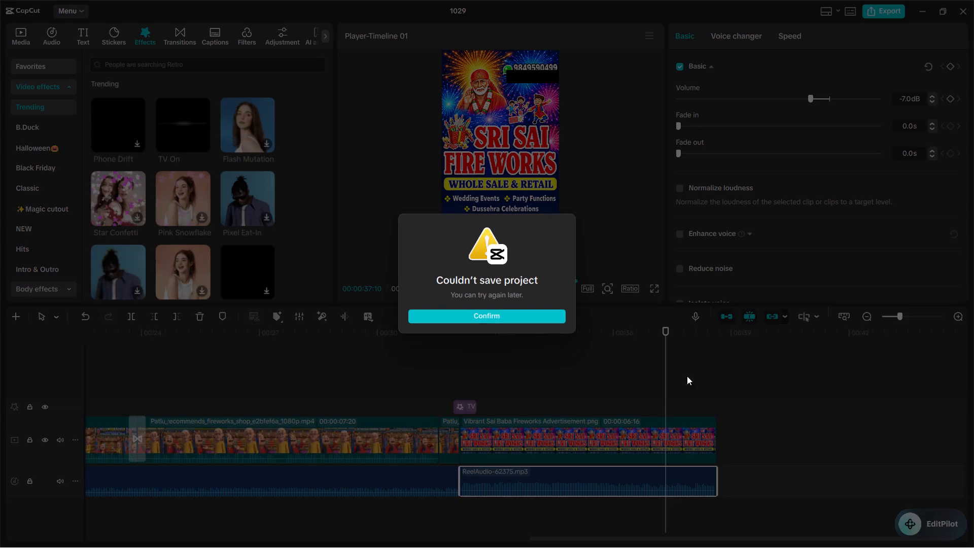
click(522, 310)
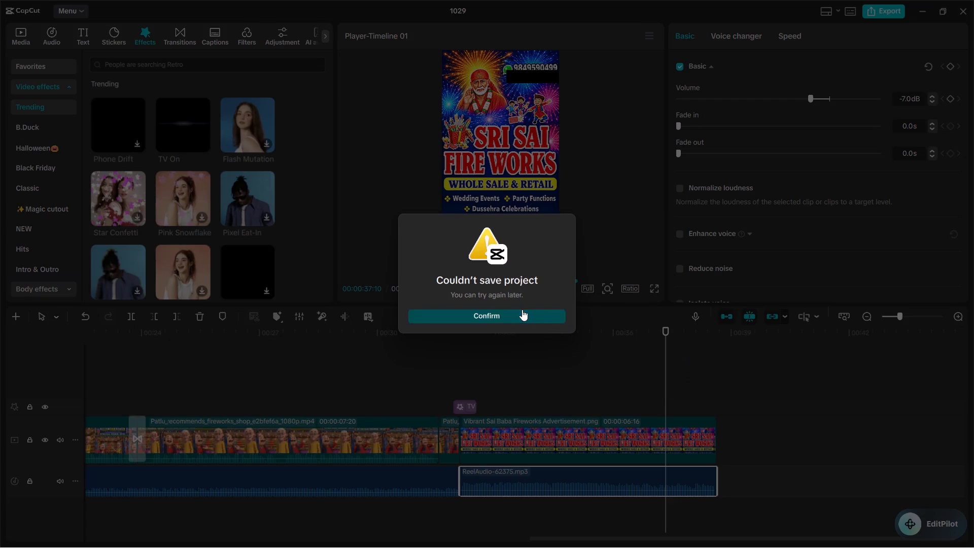
drag(664, 344, 453, 328)
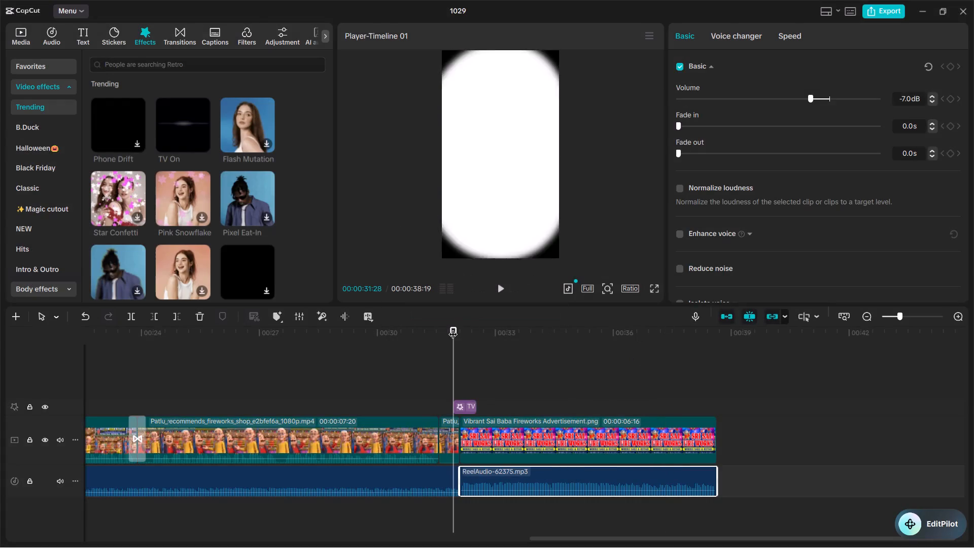
click(499, 292)
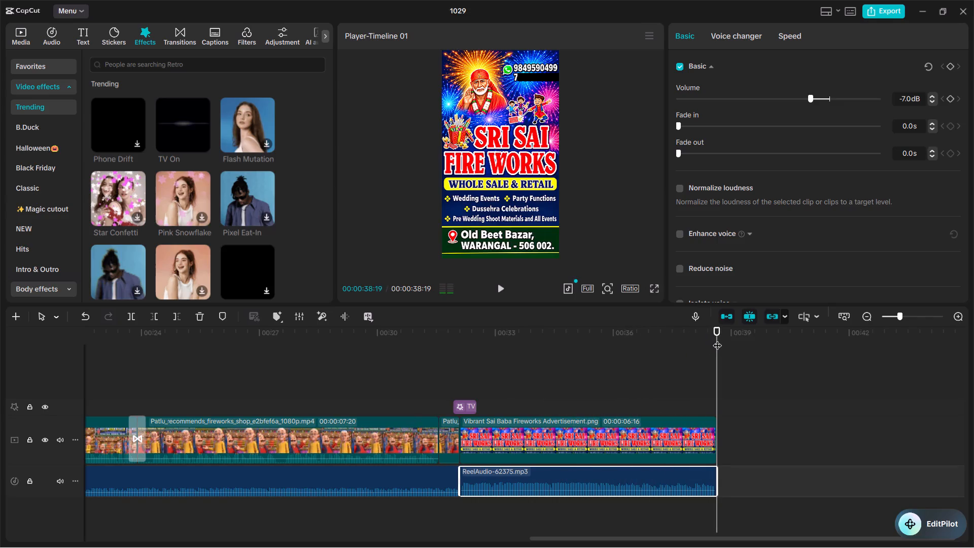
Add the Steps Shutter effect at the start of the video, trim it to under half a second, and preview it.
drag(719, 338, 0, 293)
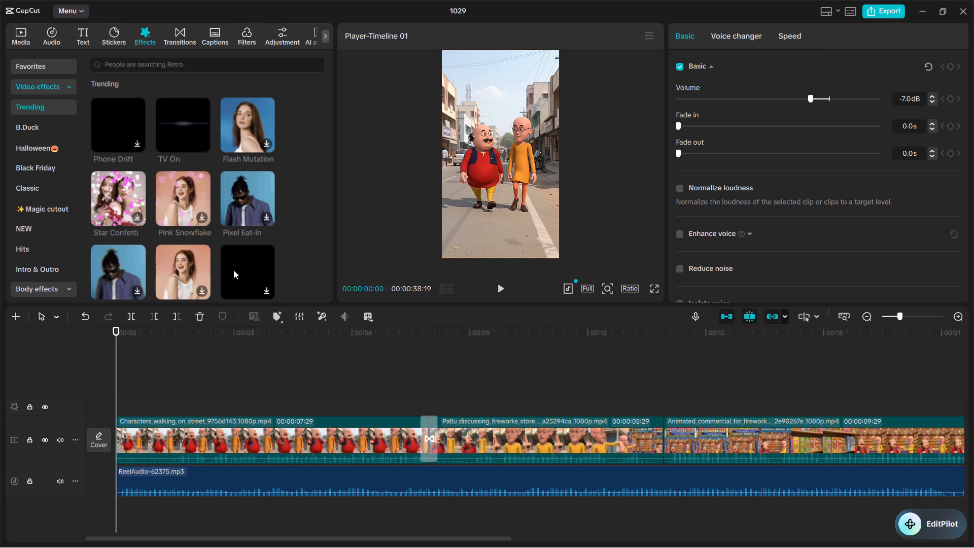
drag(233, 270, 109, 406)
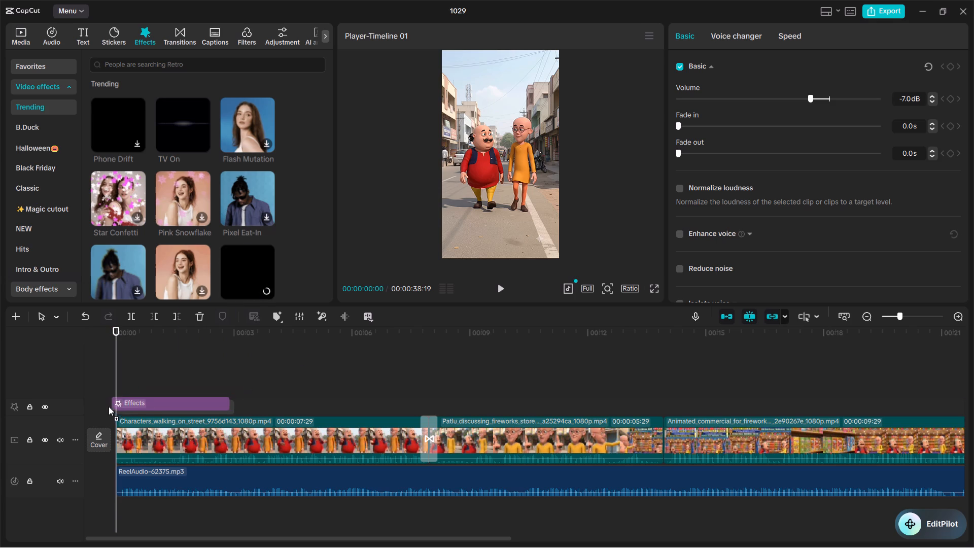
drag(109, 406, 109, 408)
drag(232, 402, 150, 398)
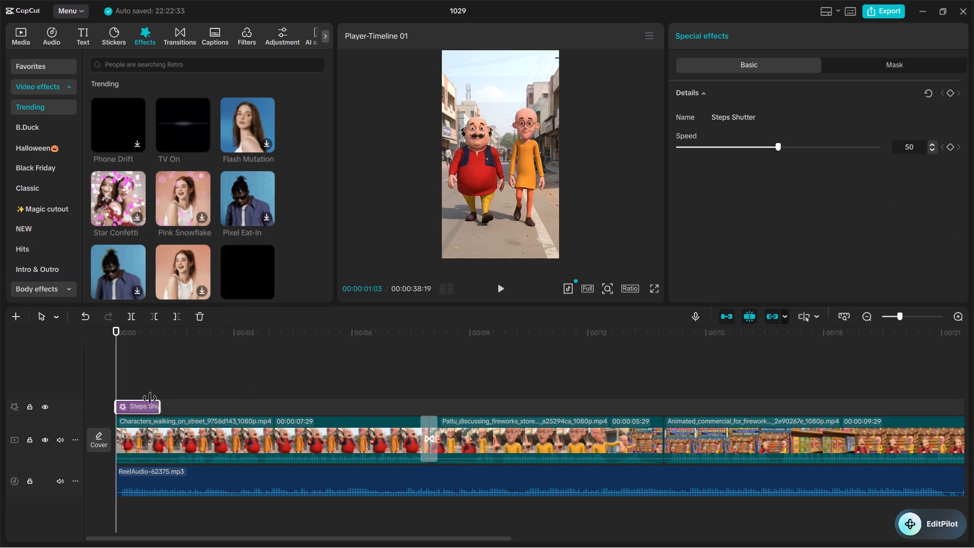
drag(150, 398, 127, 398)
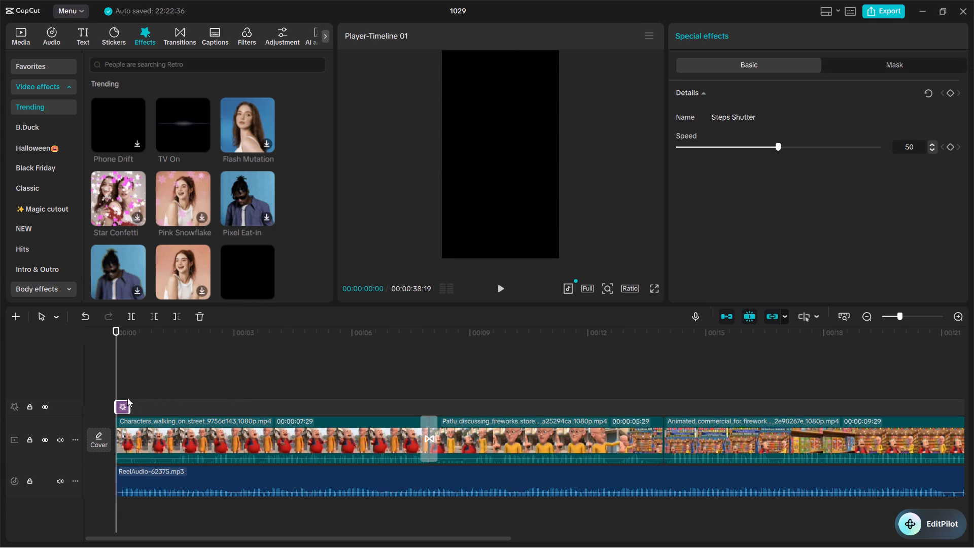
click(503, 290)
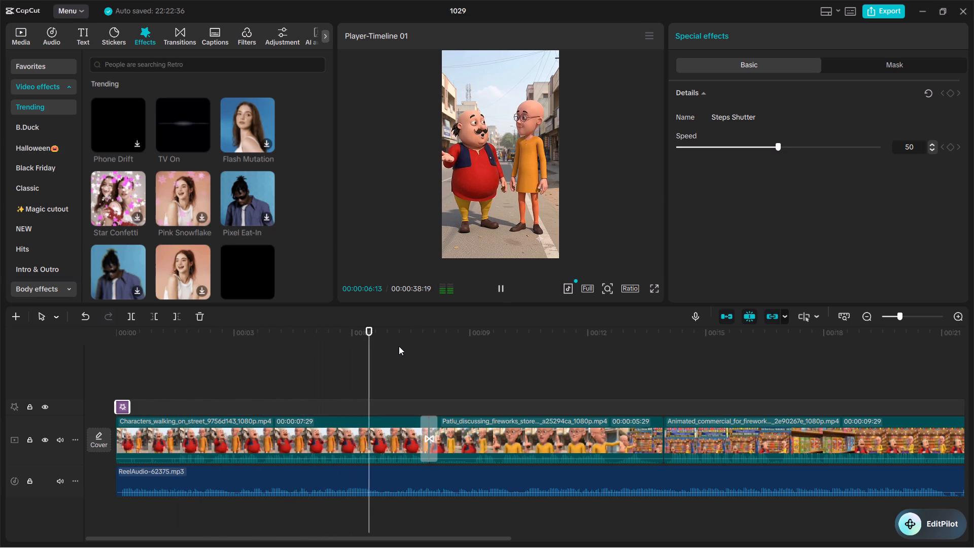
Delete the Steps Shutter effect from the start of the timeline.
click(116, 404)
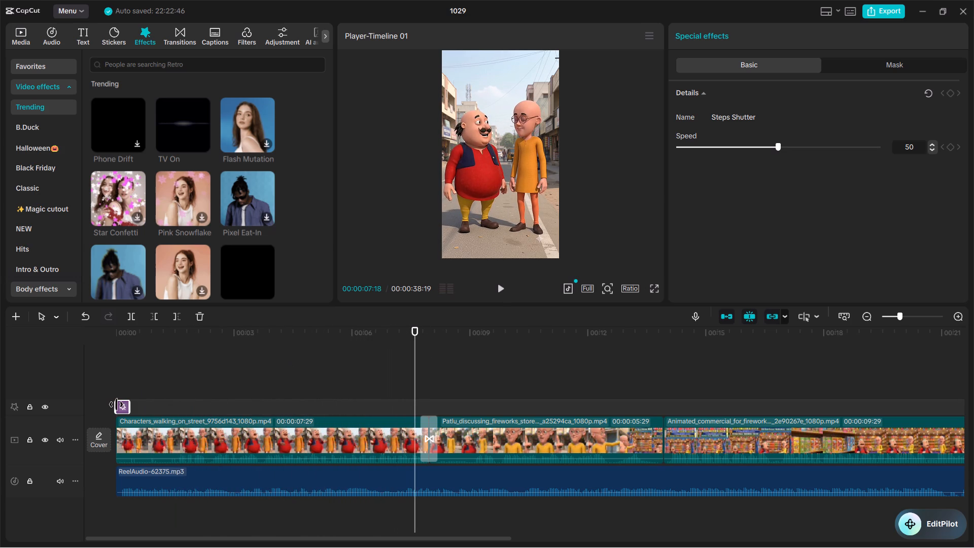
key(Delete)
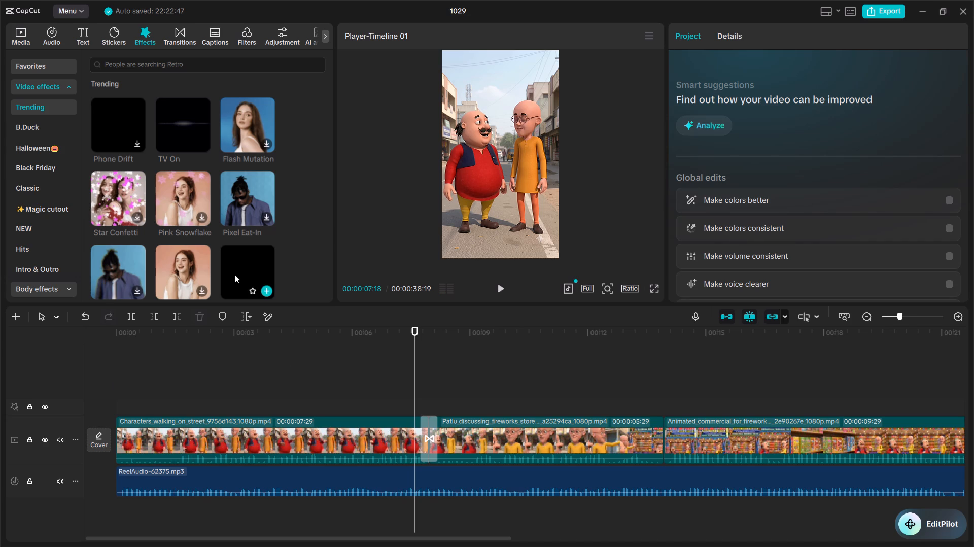
Browse the trending video effects and place the Loading Screen effect at the start of the opening street clip.
scroll(234, 274, down, 1)
scroll(197, 150, up, 1)
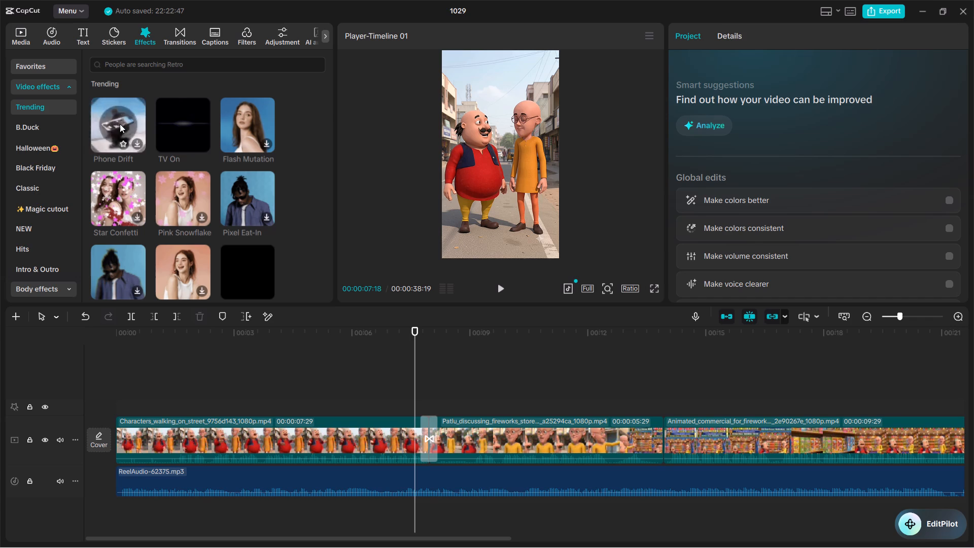
scroll(170, 188, down, 1)
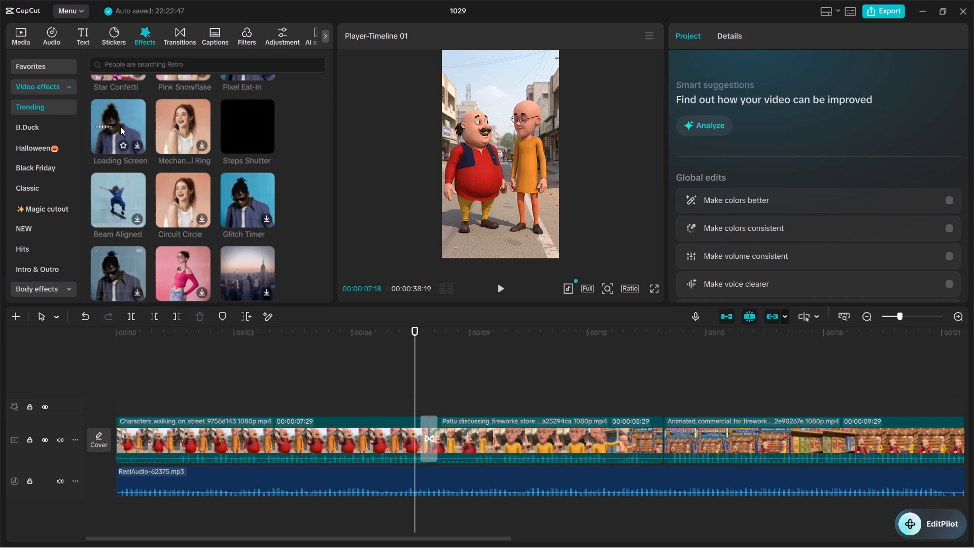
drag(120, 126, 94, 387)
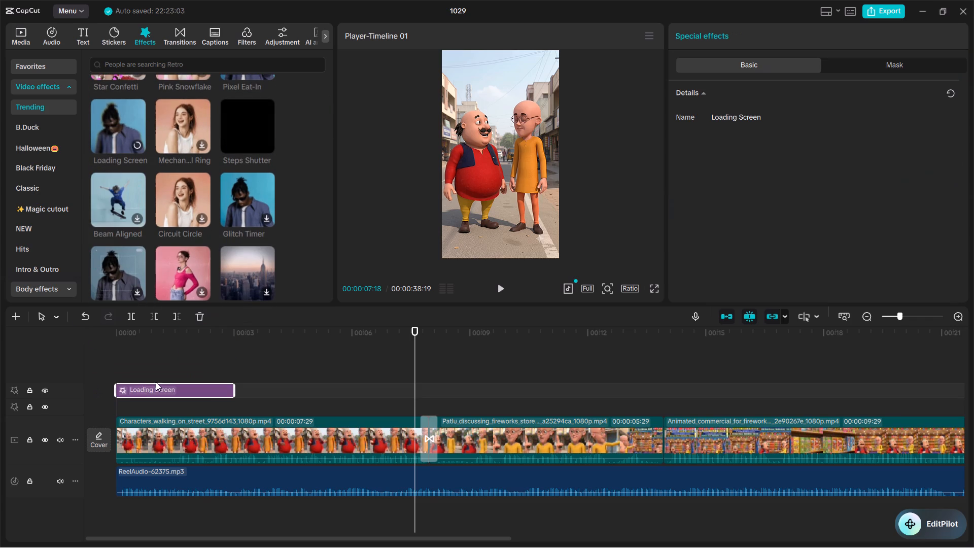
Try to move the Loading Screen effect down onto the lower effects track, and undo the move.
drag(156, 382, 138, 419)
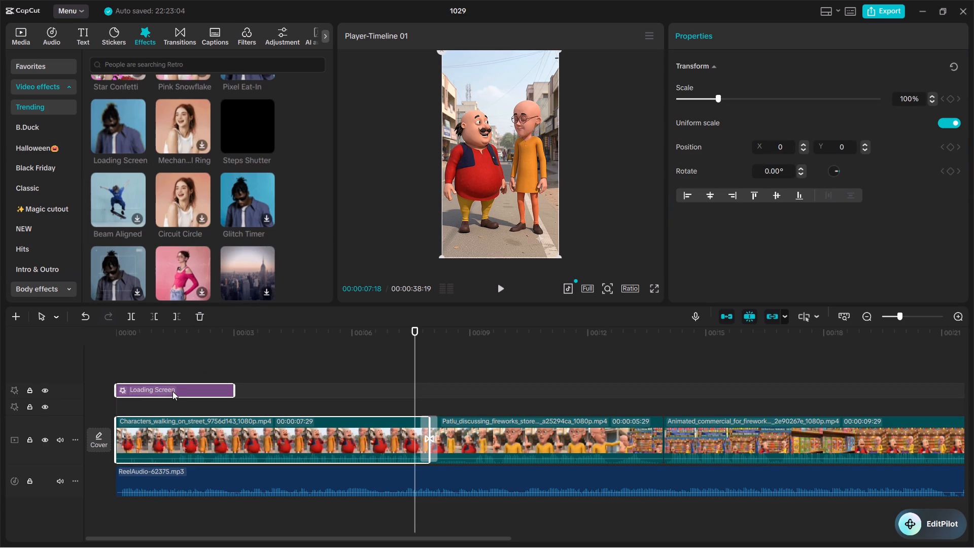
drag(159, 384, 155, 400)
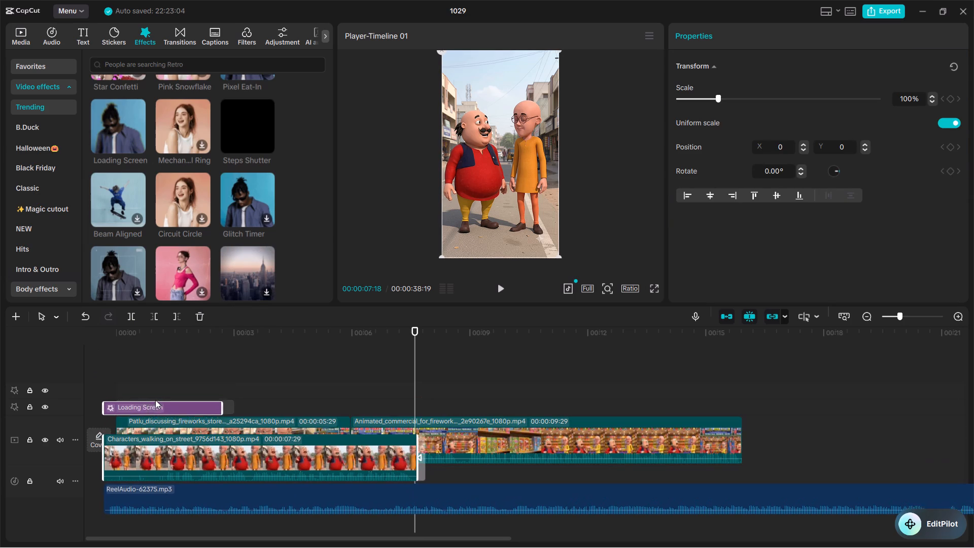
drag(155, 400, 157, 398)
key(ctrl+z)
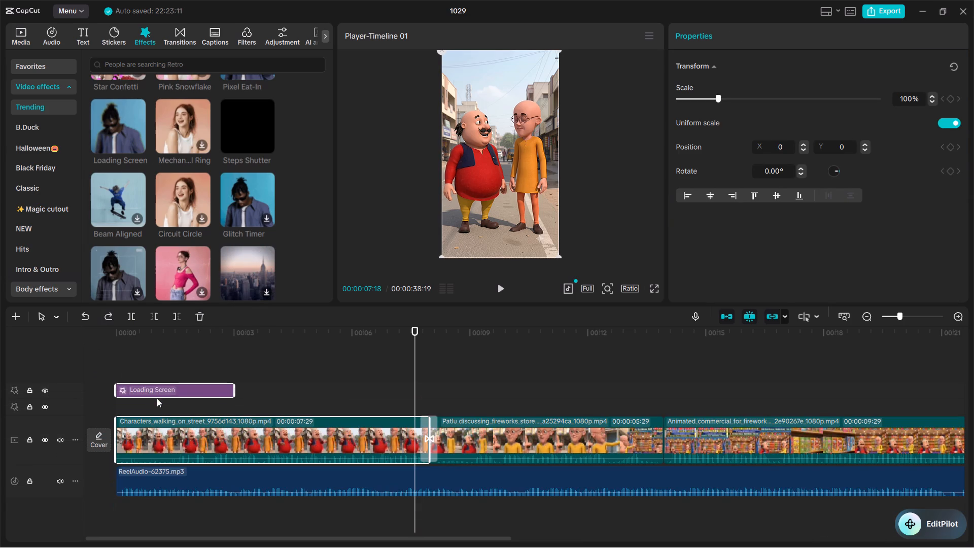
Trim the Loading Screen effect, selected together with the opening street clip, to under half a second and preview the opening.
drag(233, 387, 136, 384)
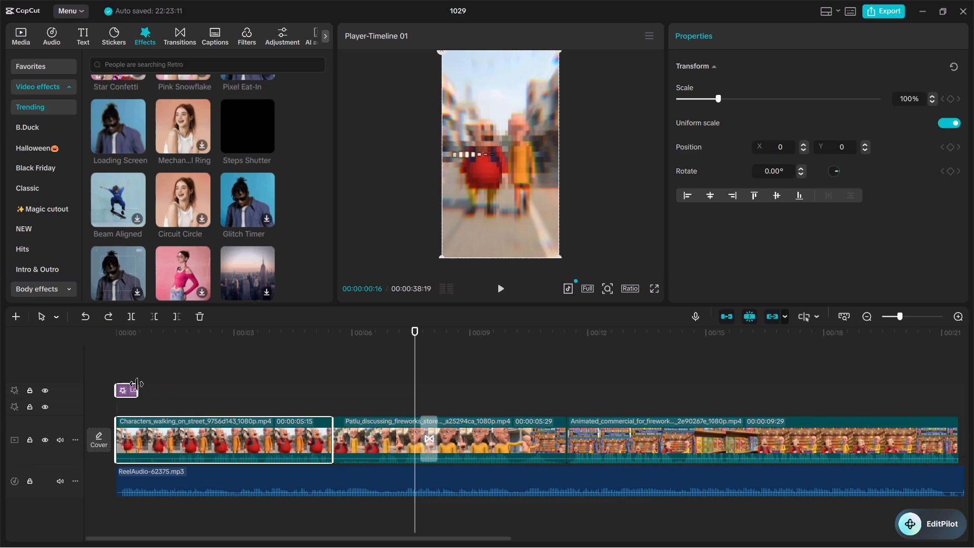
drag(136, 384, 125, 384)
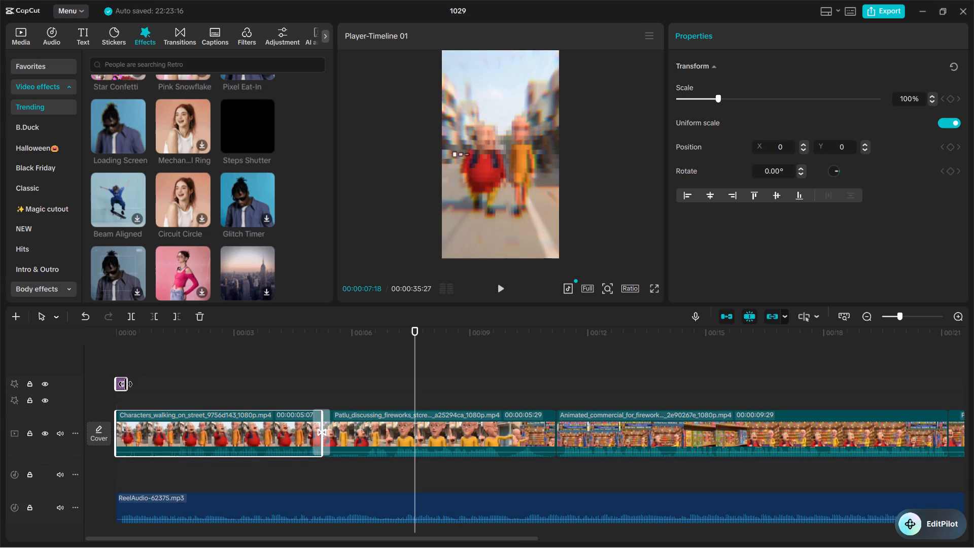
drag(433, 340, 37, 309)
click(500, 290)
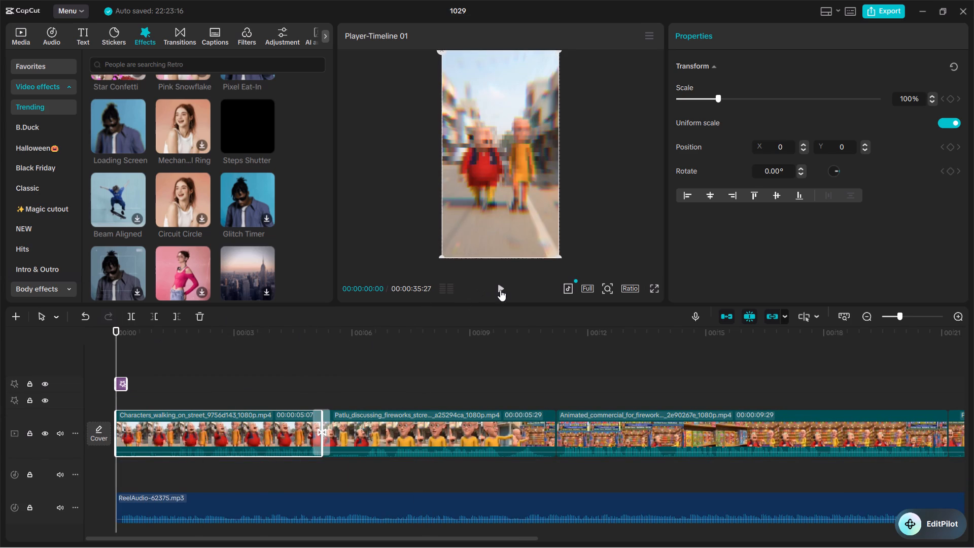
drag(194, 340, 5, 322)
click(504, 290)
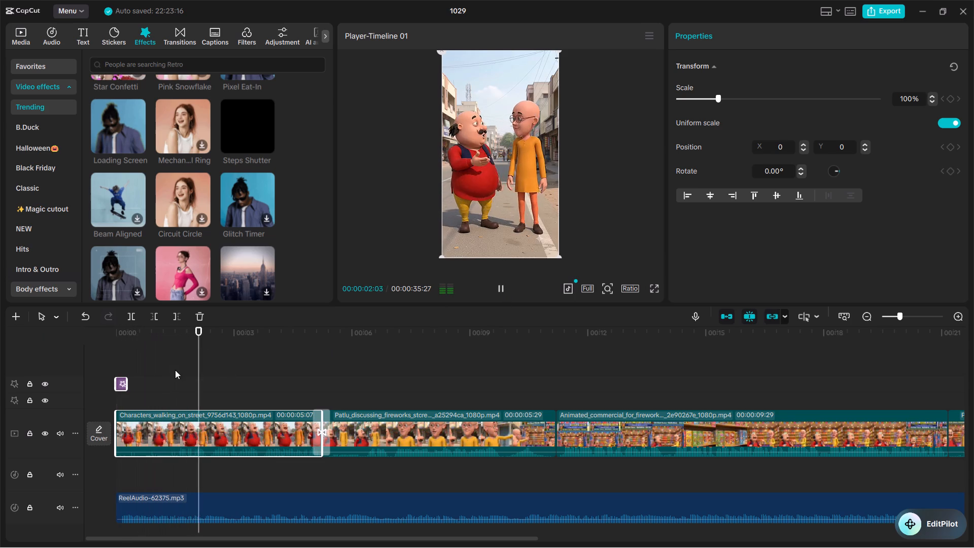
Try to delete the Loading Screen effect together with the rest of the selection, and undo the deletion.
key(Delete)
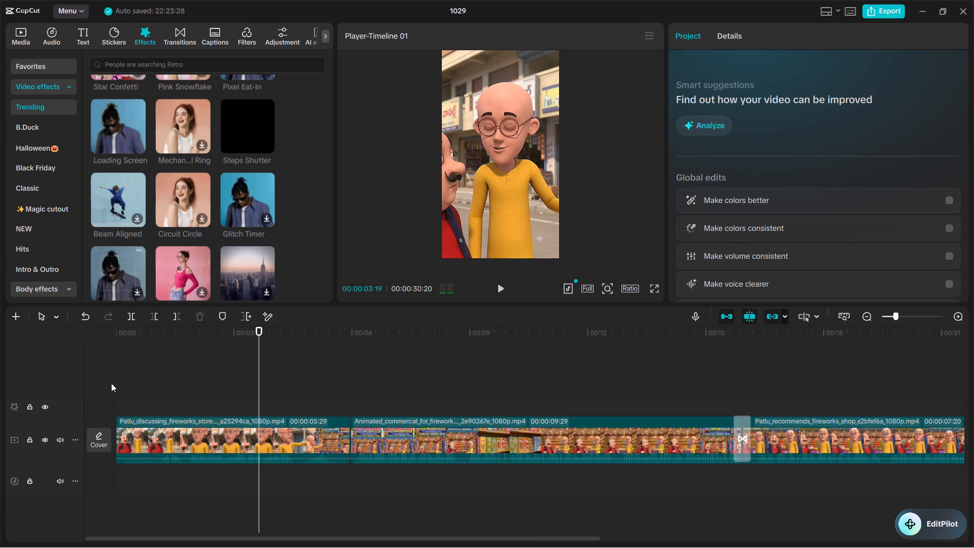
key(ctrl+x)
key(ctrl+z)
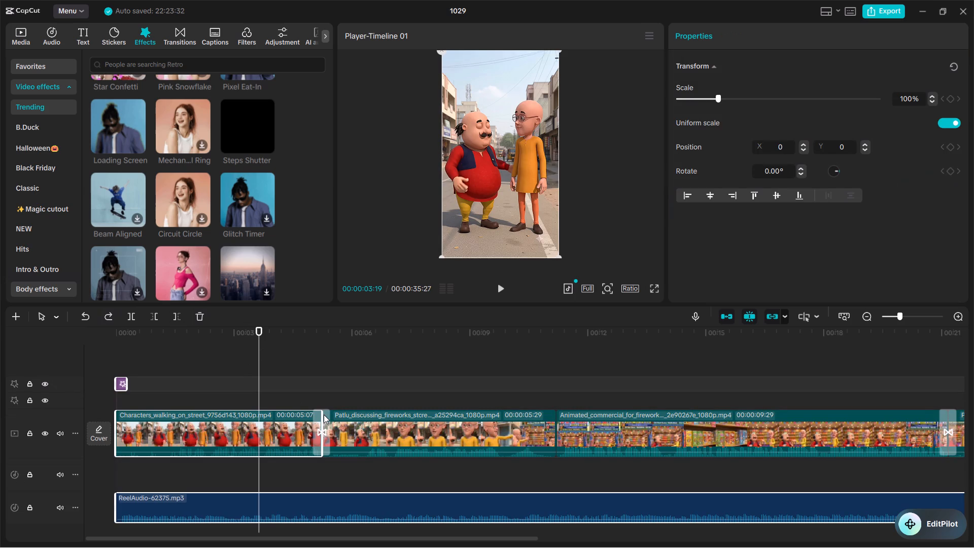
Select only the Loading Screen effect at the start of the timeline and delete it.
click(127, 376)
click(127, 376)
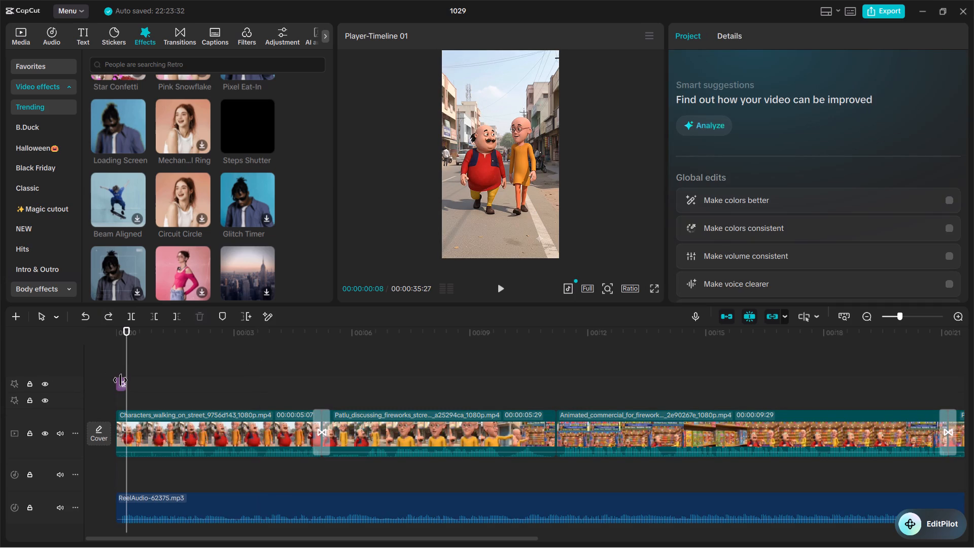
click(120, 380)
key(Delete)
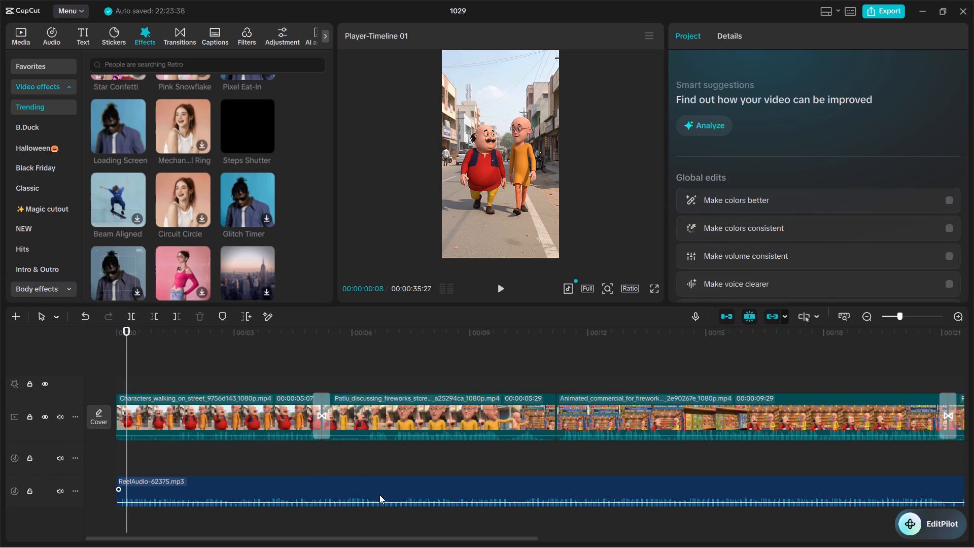
Undo the Loading Screen effect's deletion, trimming and placement, checking the closing poster section of the timeline.
drag(379, 495, 349, 462)
scroll(402, 460, left, 1)
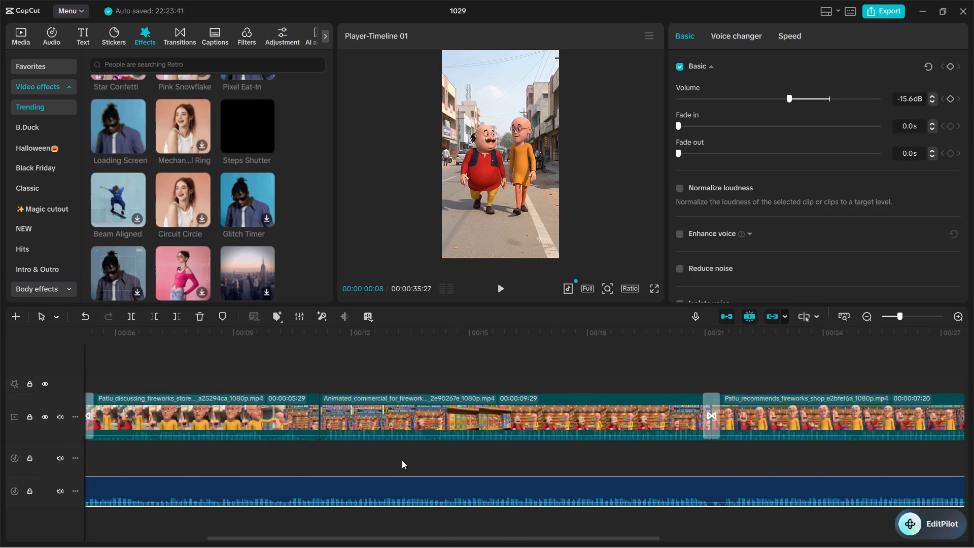
scroll(402, 460, left, 1)
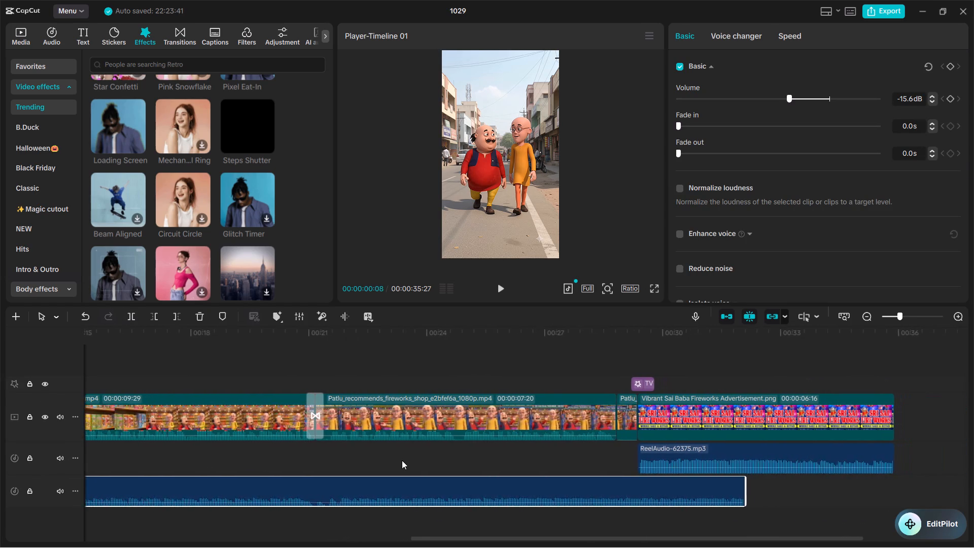
scroll(402, 460, left, 2)
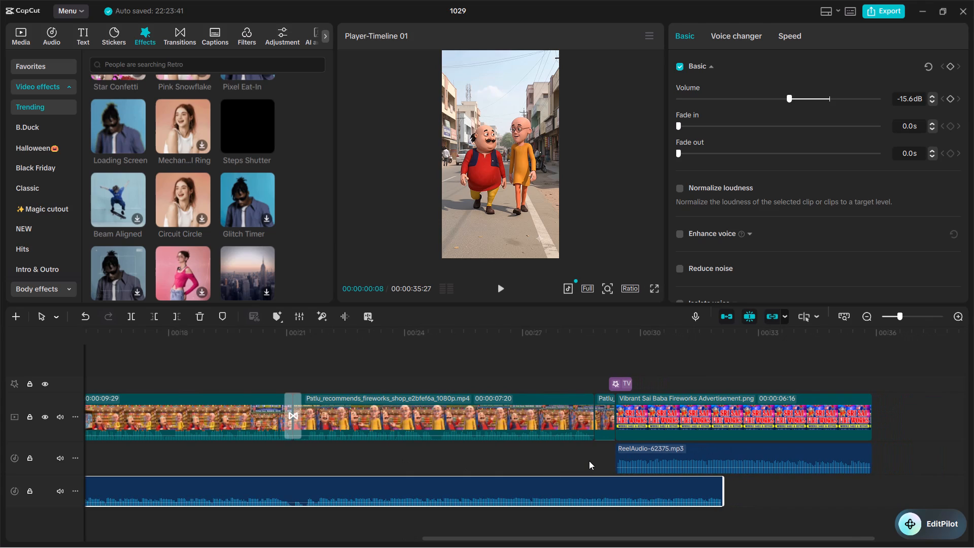
key(ctrl+z)
key(ctrl+z)
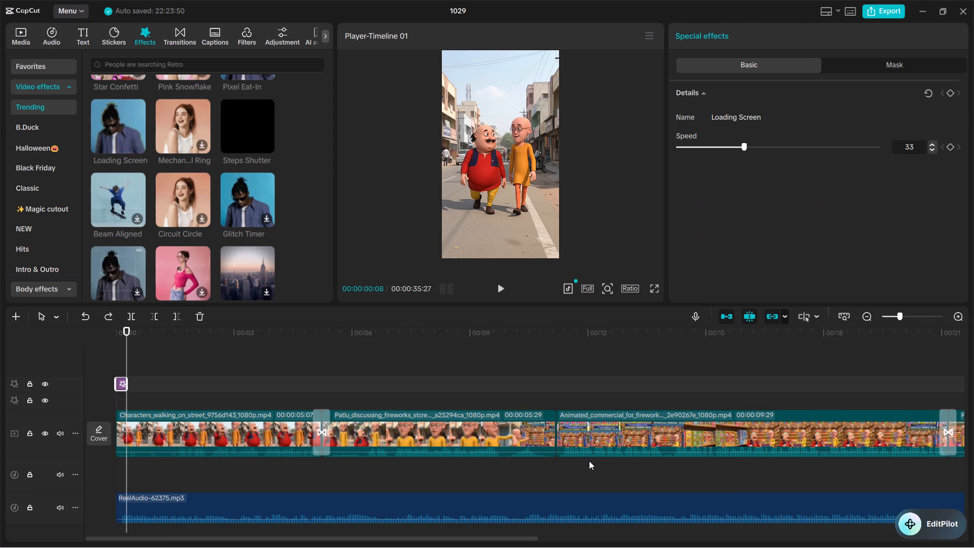
key(ctrl+z)
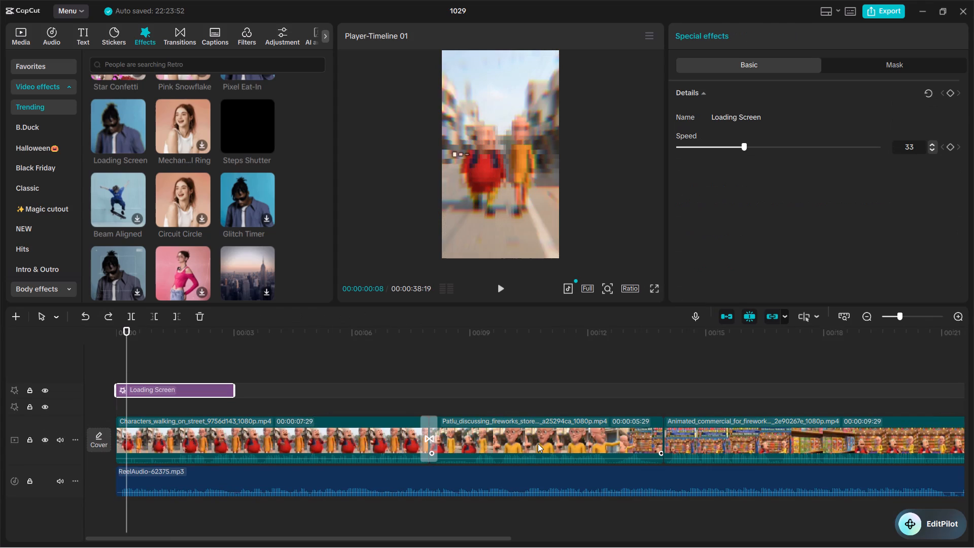
key(ctrl+z)
scroll(538, 443, left, 3)
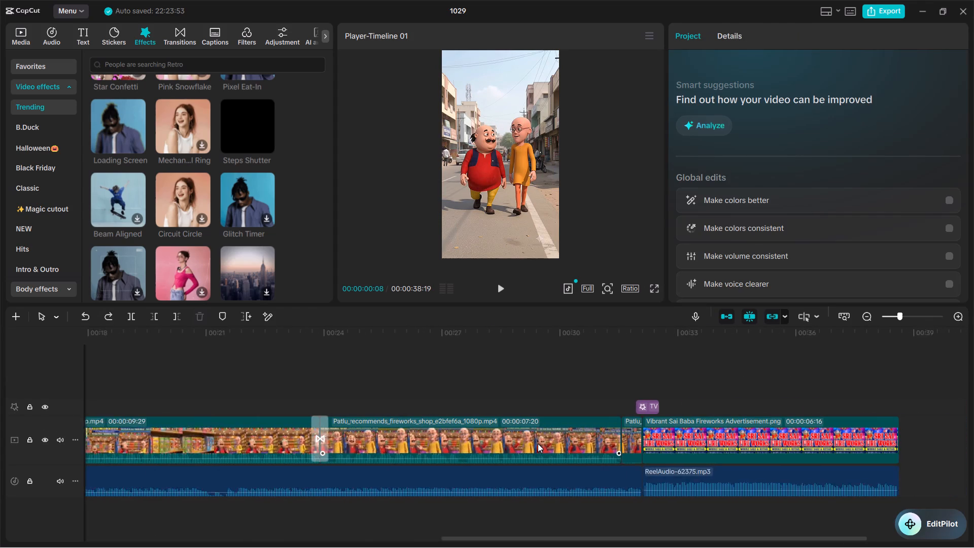
scroll(538, 443, left, 1)
scroll(538, 443, right, 7)
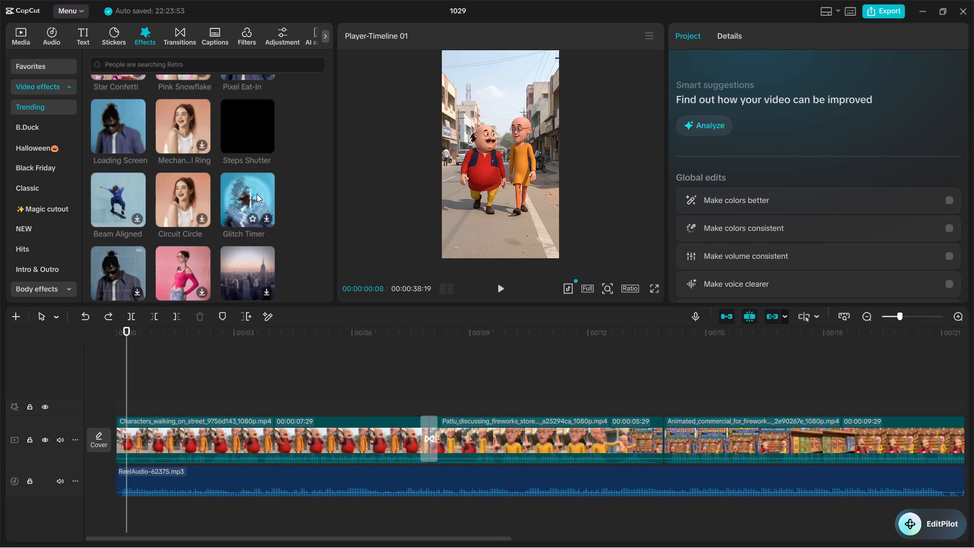
Add the Classic Fade In effect at the start of the opening street clip and trim it to under half a second.
scroll(257, 194, down, 1)
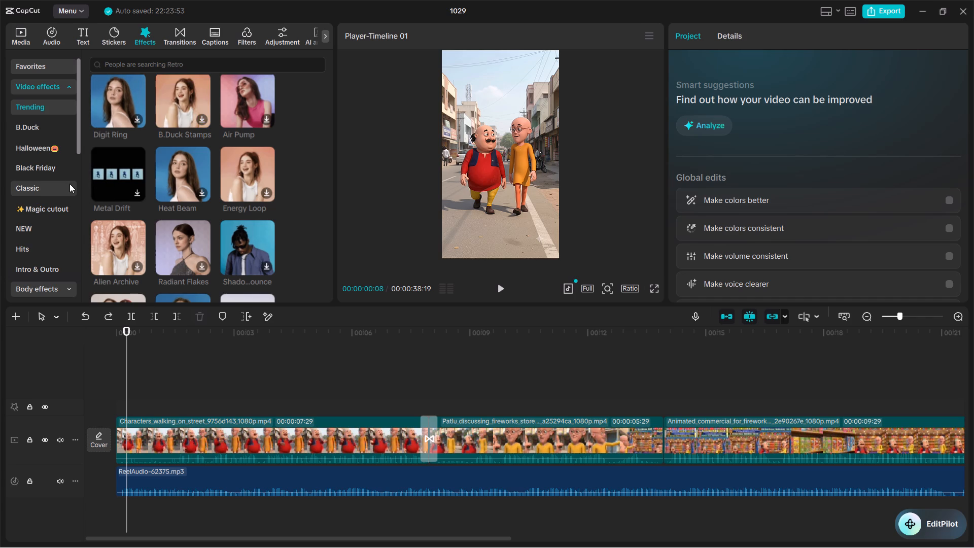
click(41, 188)
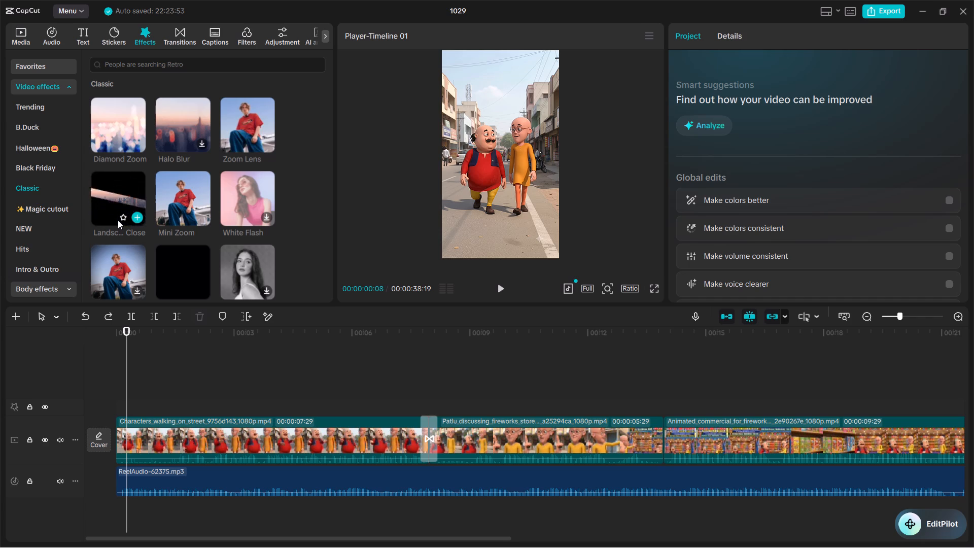
scroll(118, 220, down, 1)
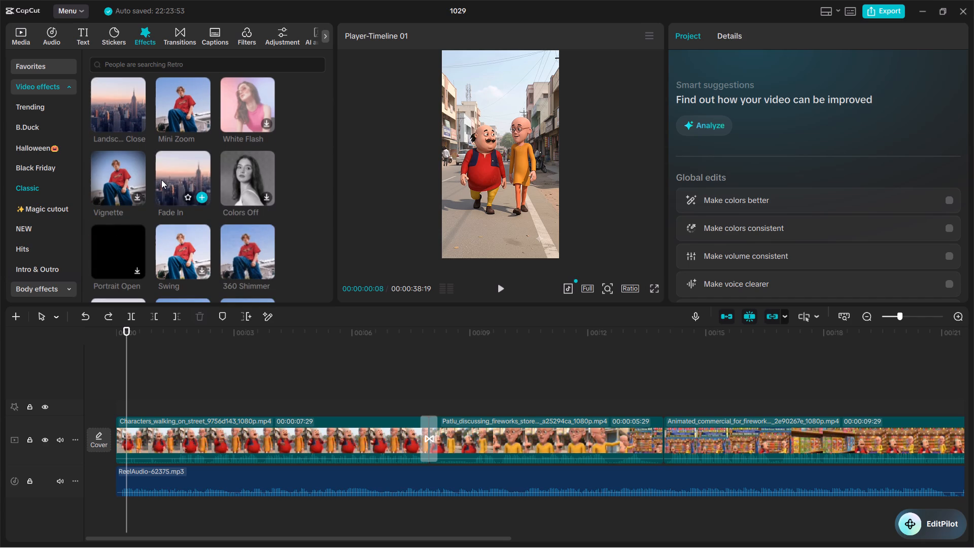
drag(161, 180, 115, 404)
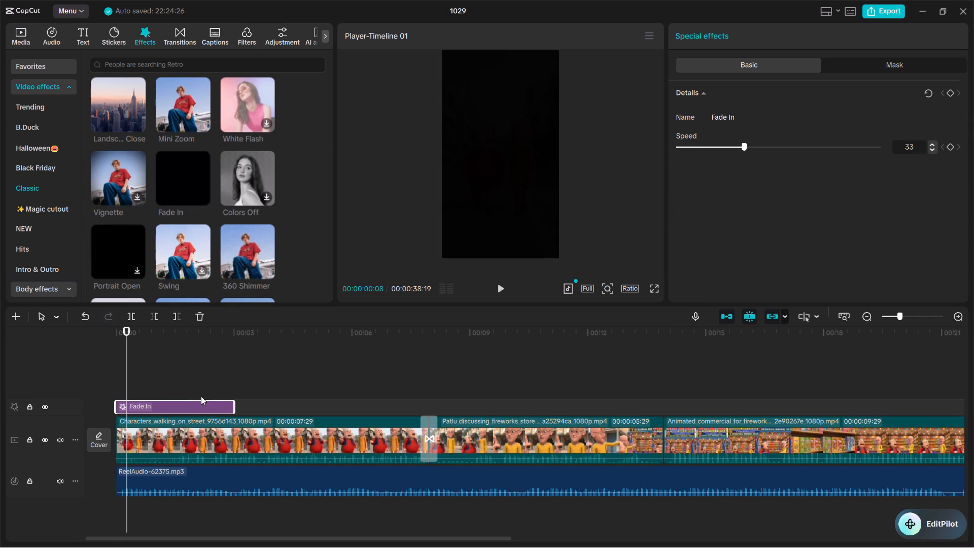
drag(235, 406, 140, 417)
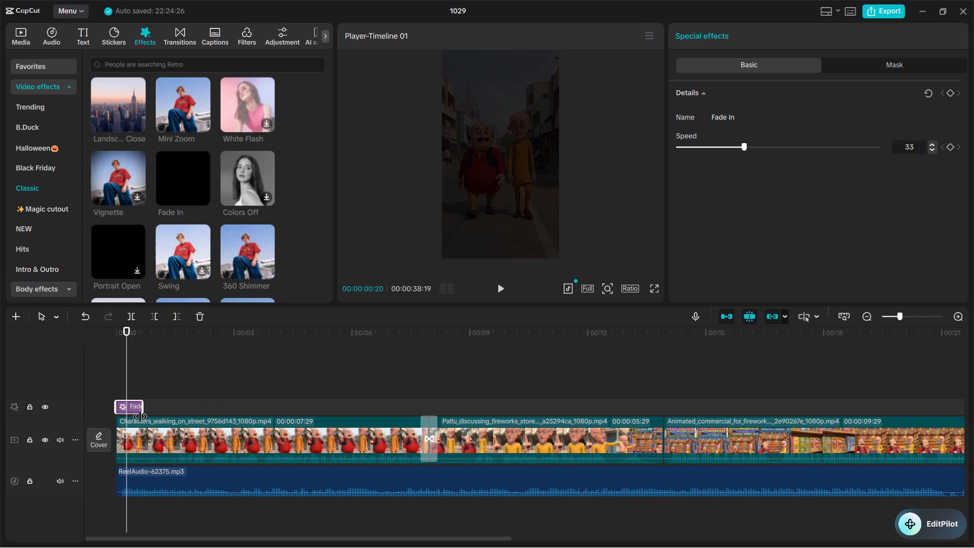
drag(140, 417, 127, 417)
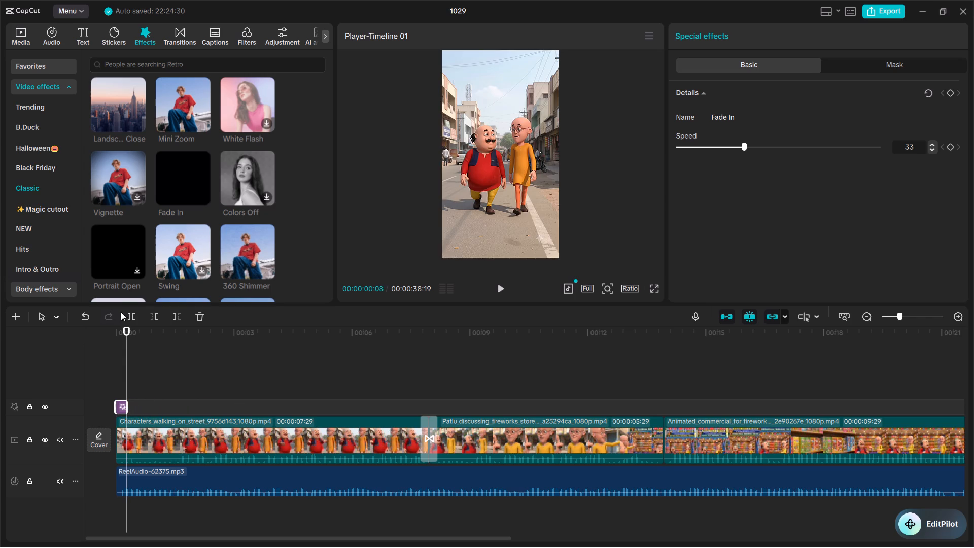
Play back the opening from the first frame several times to check the Fade In effect and the following clip.
drag(126, 331, 67, 320)
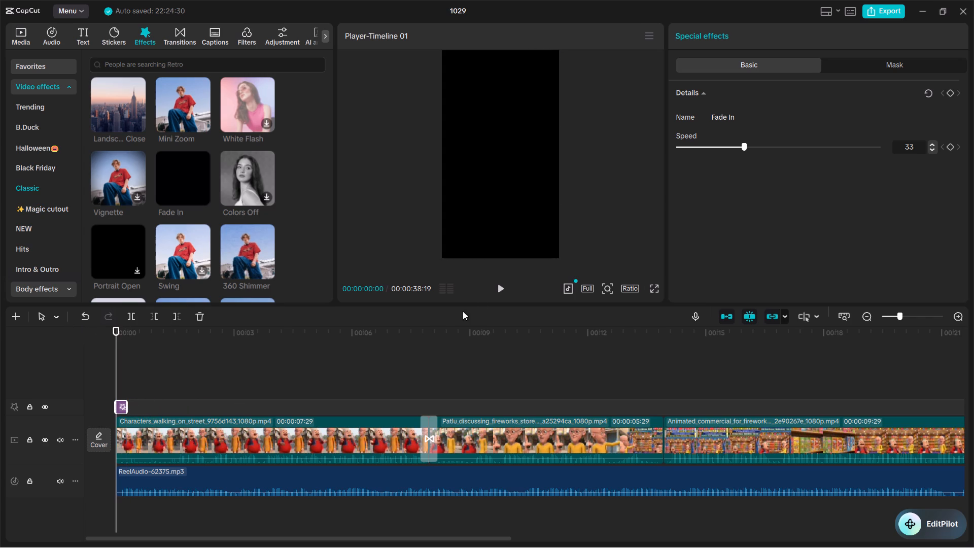
click(503, 290)
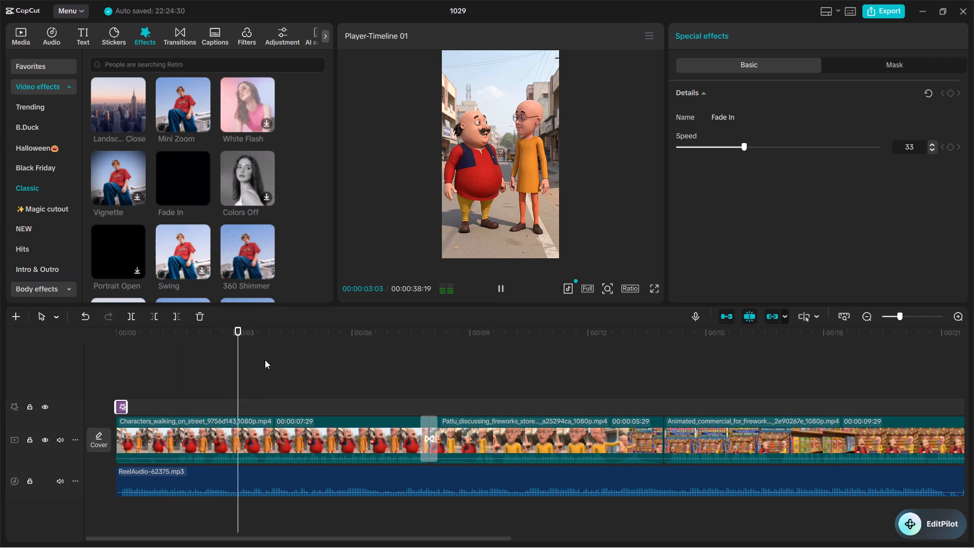
drag(255, 356, 61, 349)
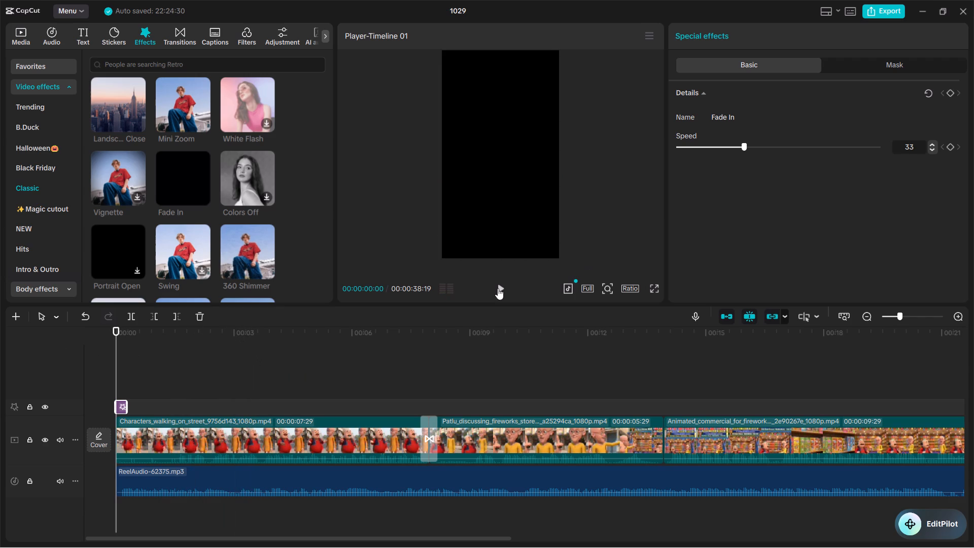
click(496, 290)
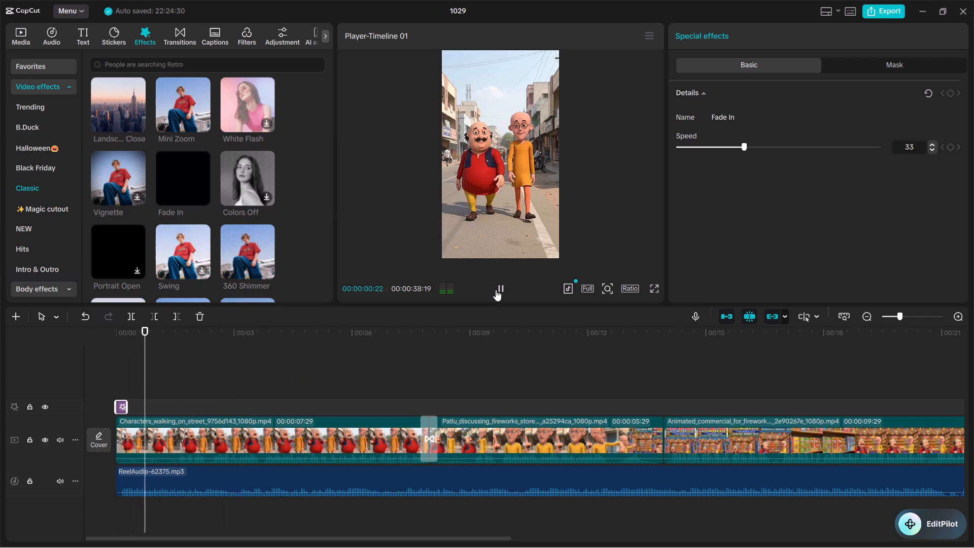
drag(189, 338, 23, 332)
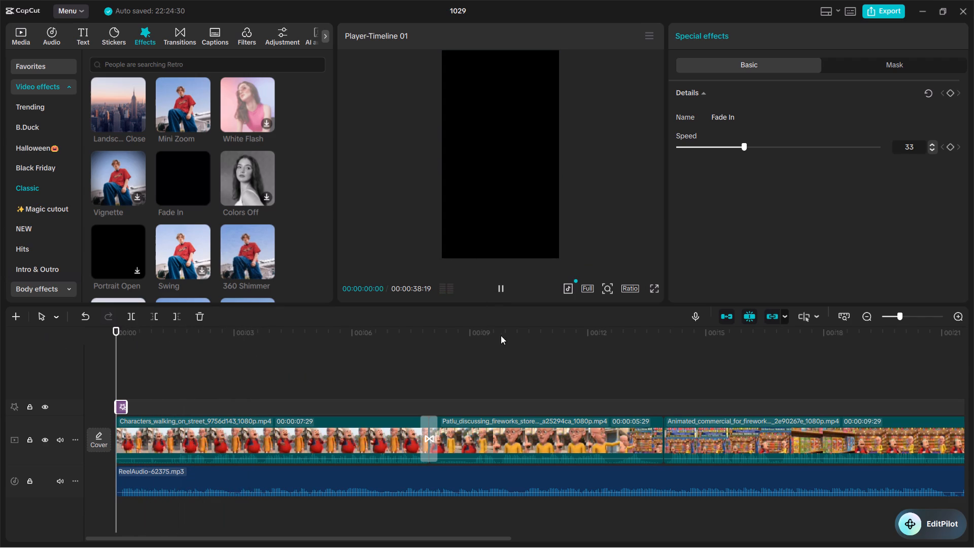
click(501, 294)
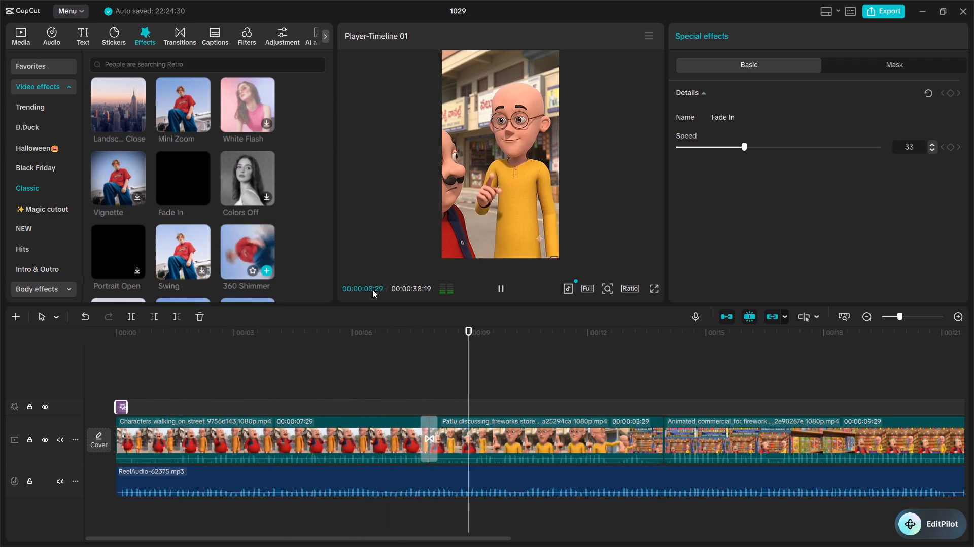
click(499, 288)
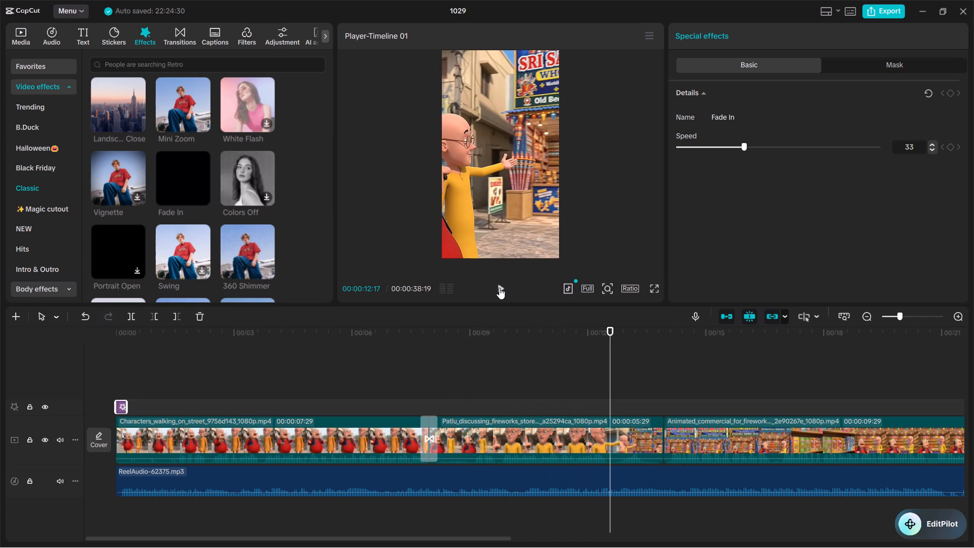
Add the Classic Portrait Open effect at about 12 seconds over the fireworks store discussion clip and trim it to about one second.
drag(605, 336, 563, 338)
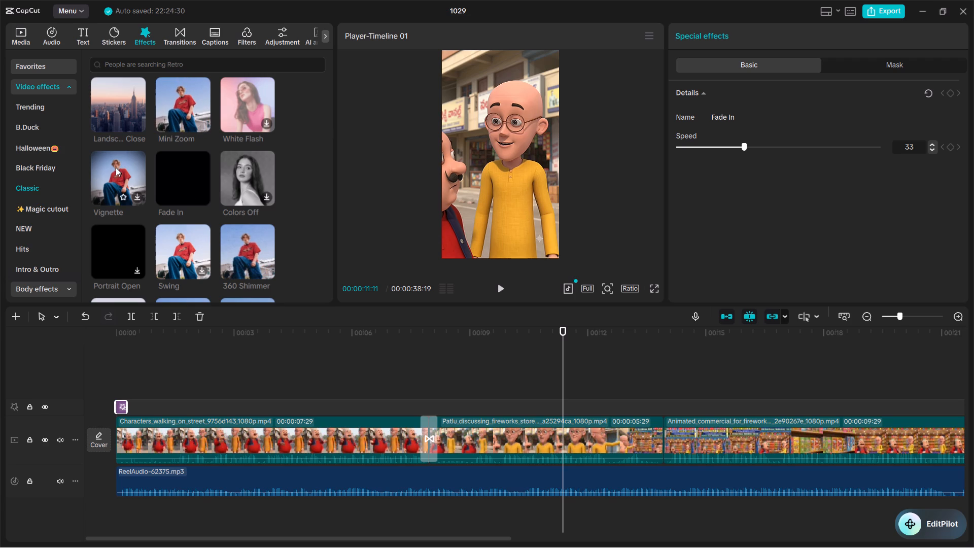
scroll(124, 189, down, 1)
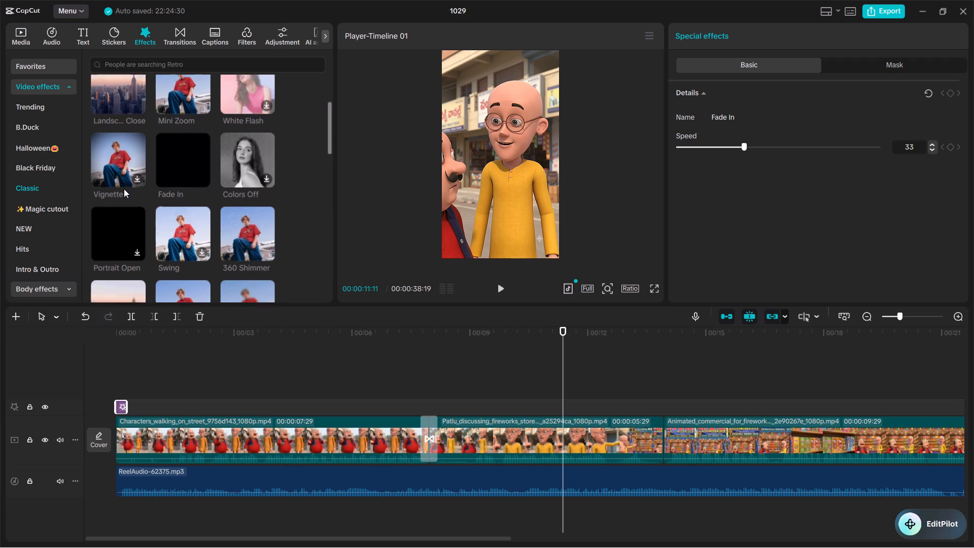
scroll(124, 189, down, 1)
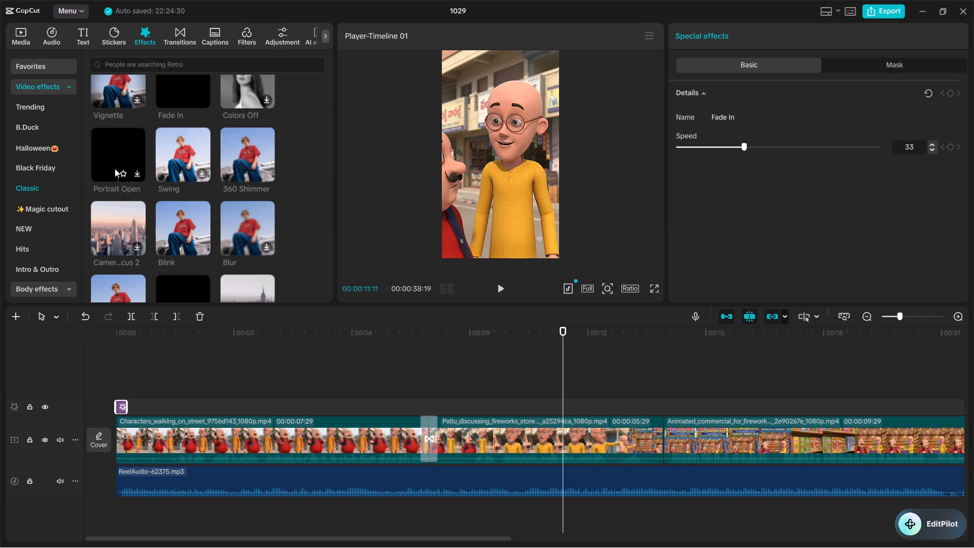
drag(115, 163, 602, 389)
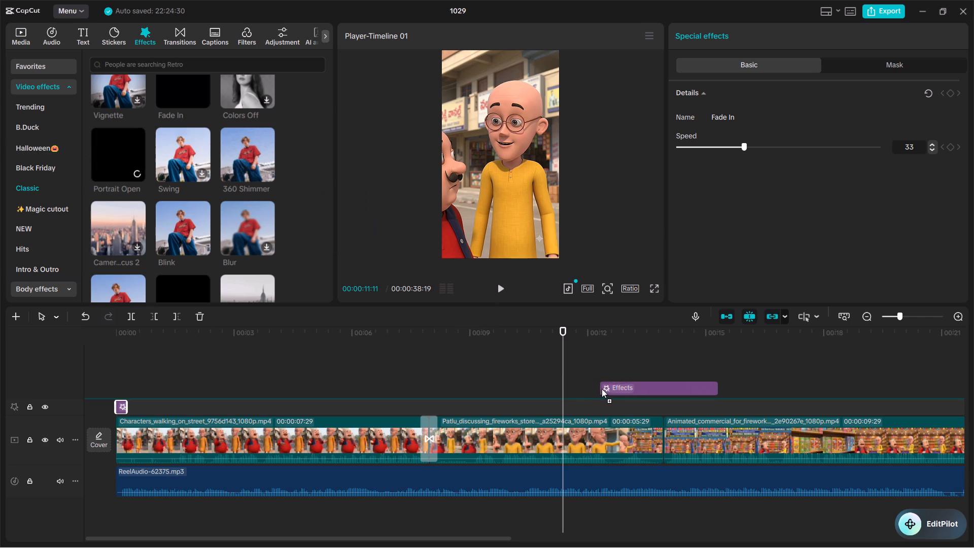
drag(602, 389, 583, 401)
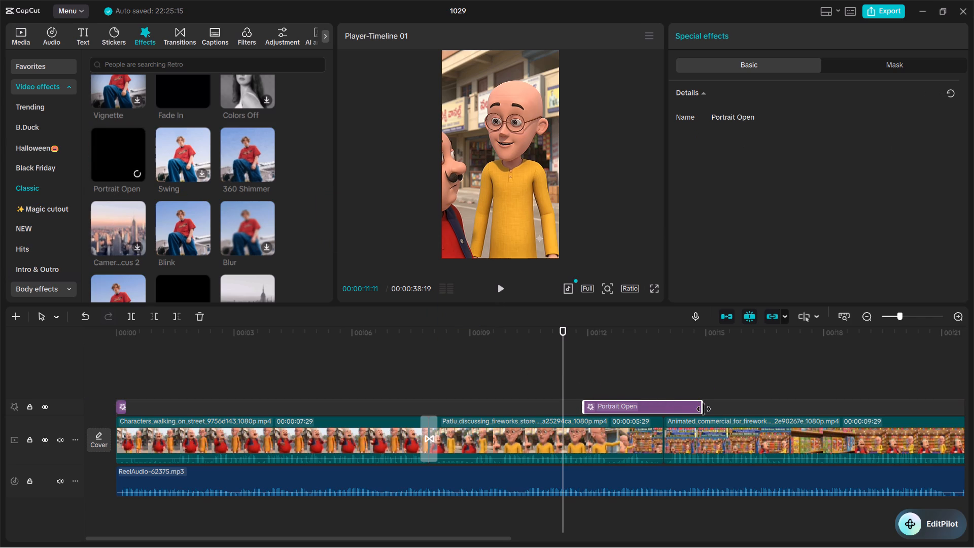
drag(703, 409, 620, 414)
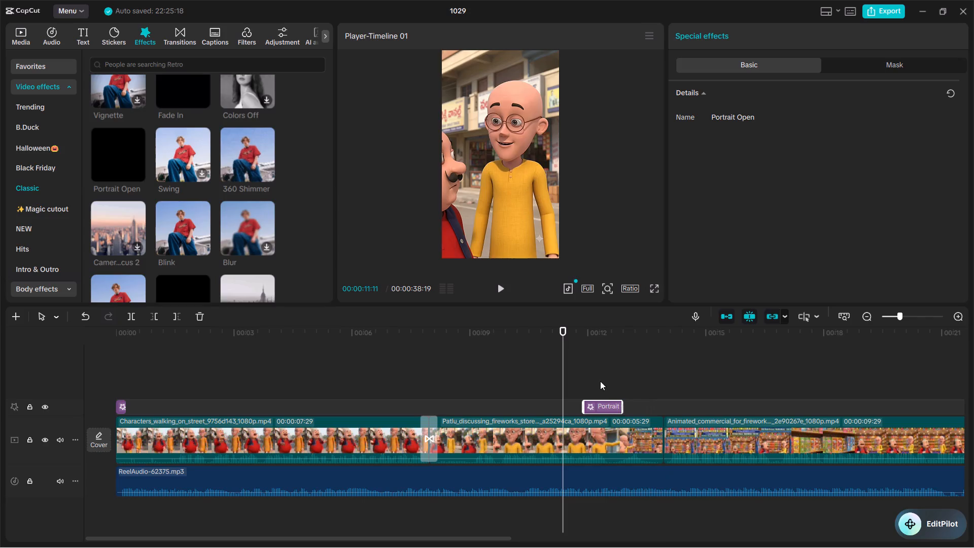
Play back the section around the Portrait Open effect twice to check how it leads into the shop scene.
drag(560, 330, 541, 331)
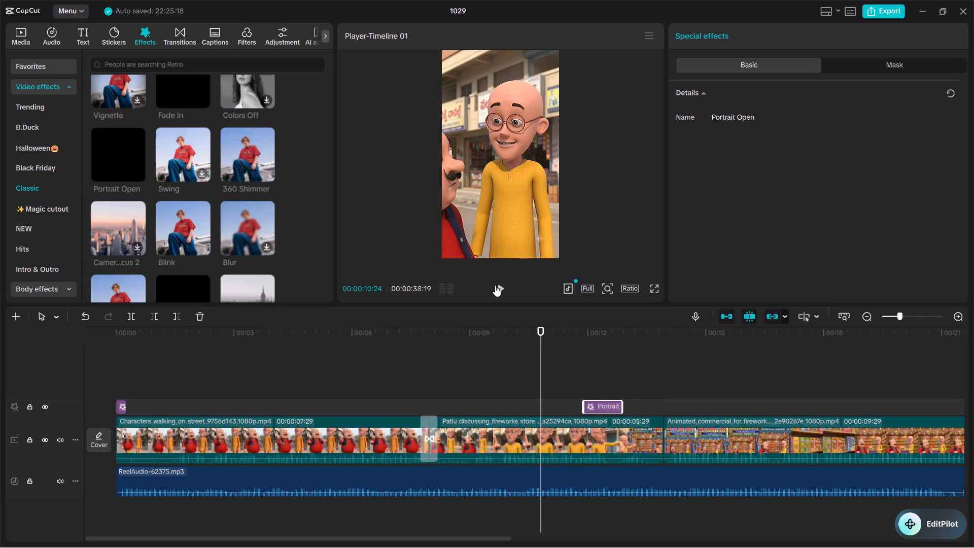
click(495, 285)
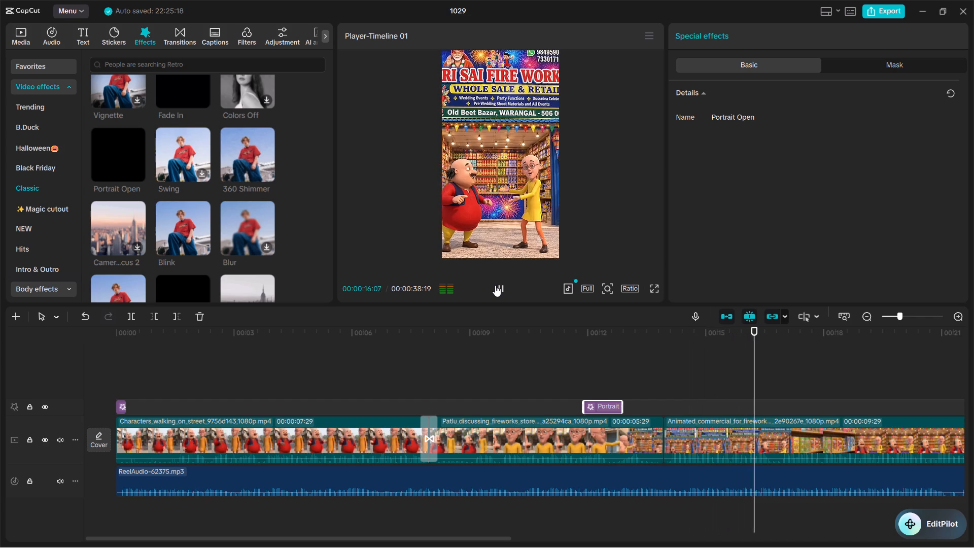
drag(818, 342, 601, 337)
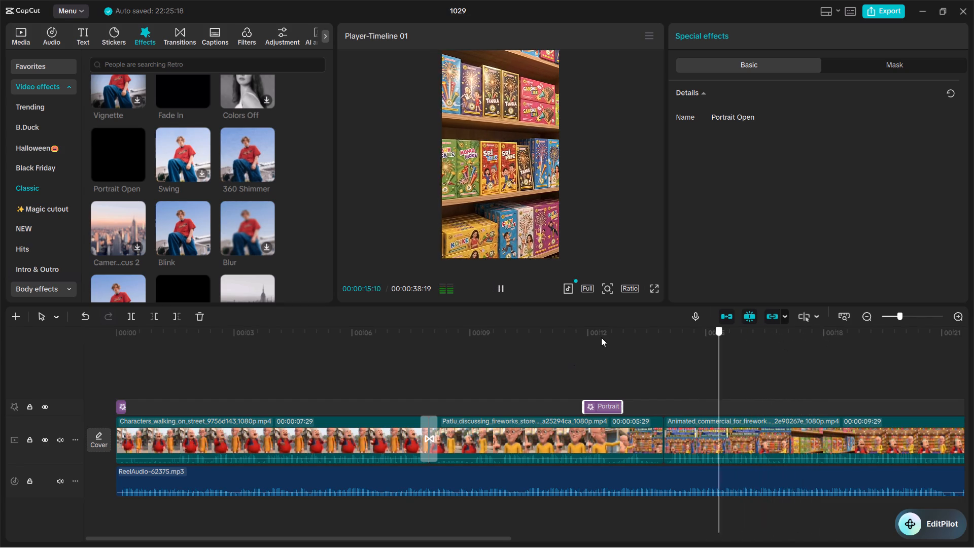
drag(601, 337, 496, 336)
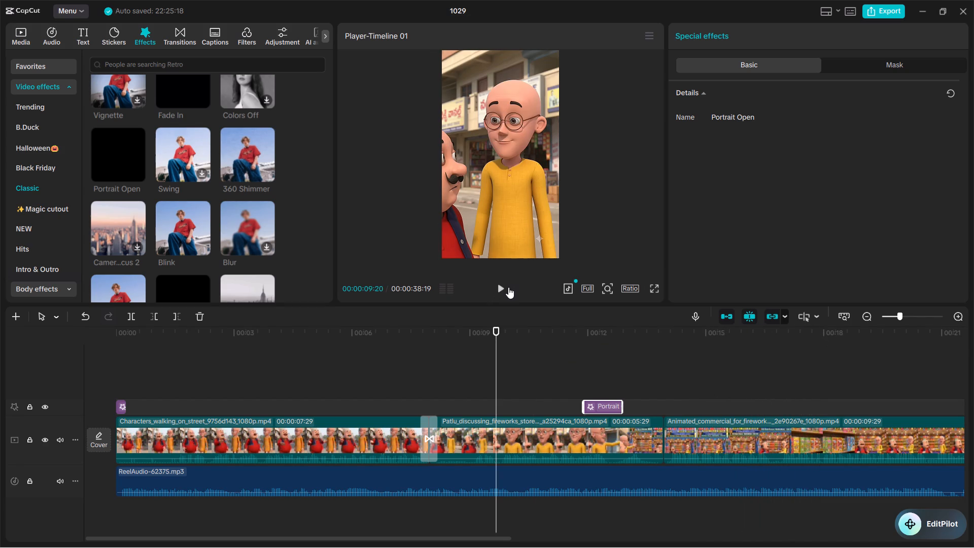
click(506, 288)
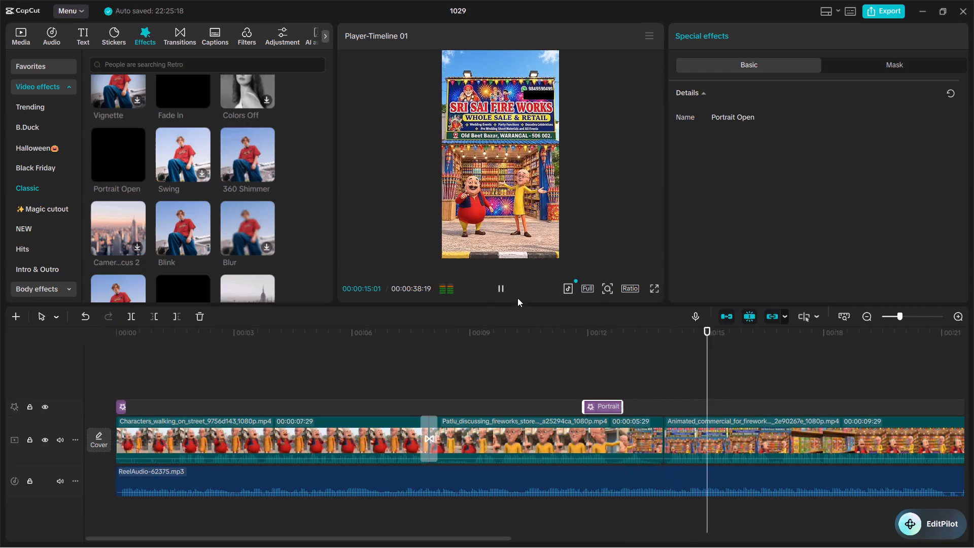
click(500, 290)
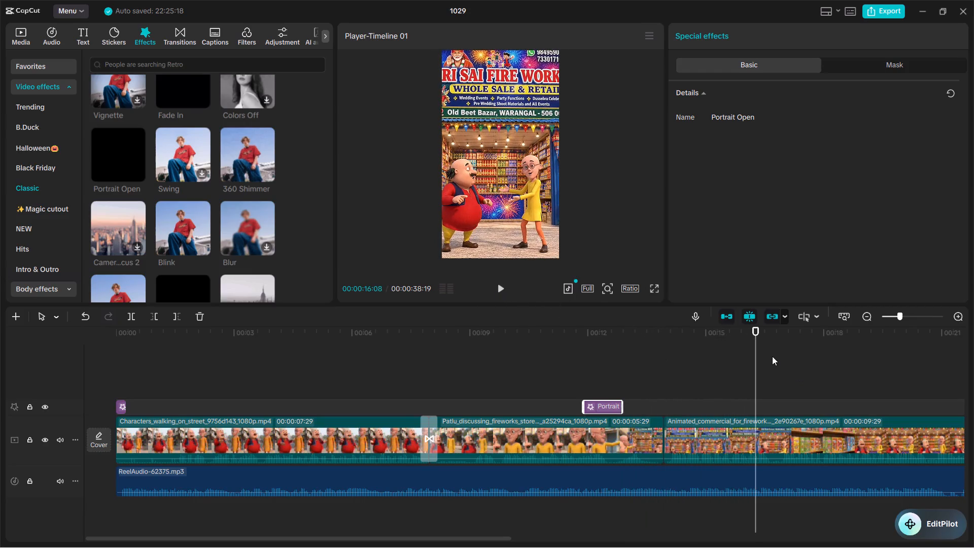
drag(757, 347, 535, 336)
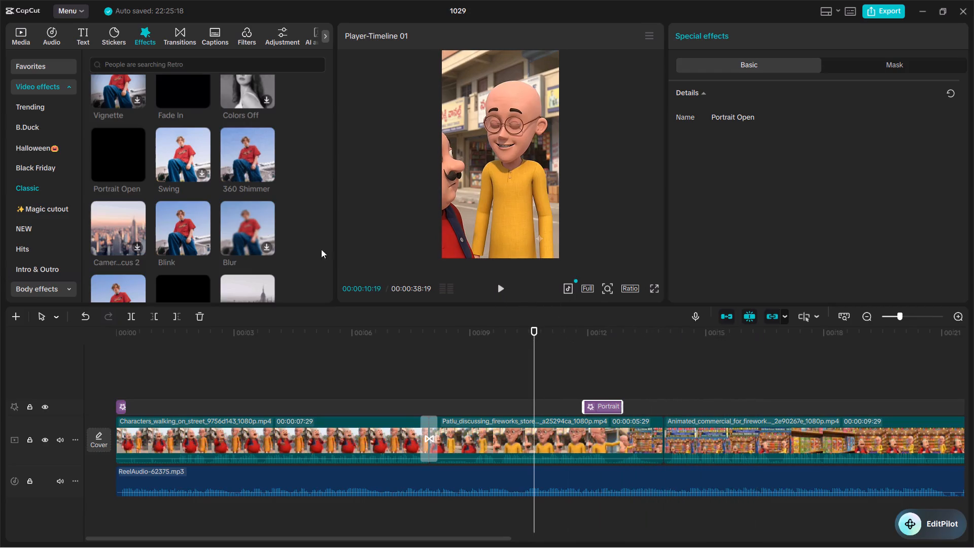
Browse the Classic and Trending video effects for an alternative to Portrait Open.
scroll(260, 225, down, 1)
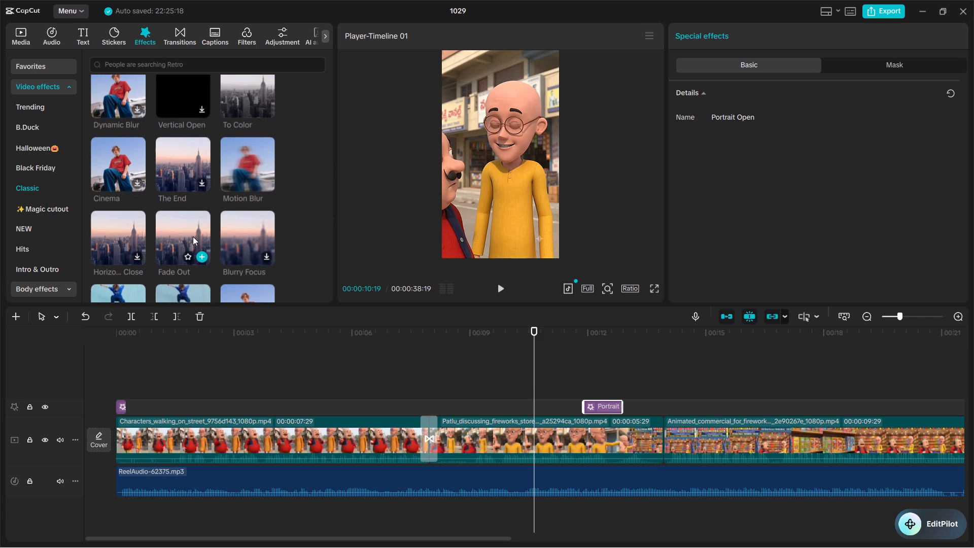
scroll(235, 235, down, 1)
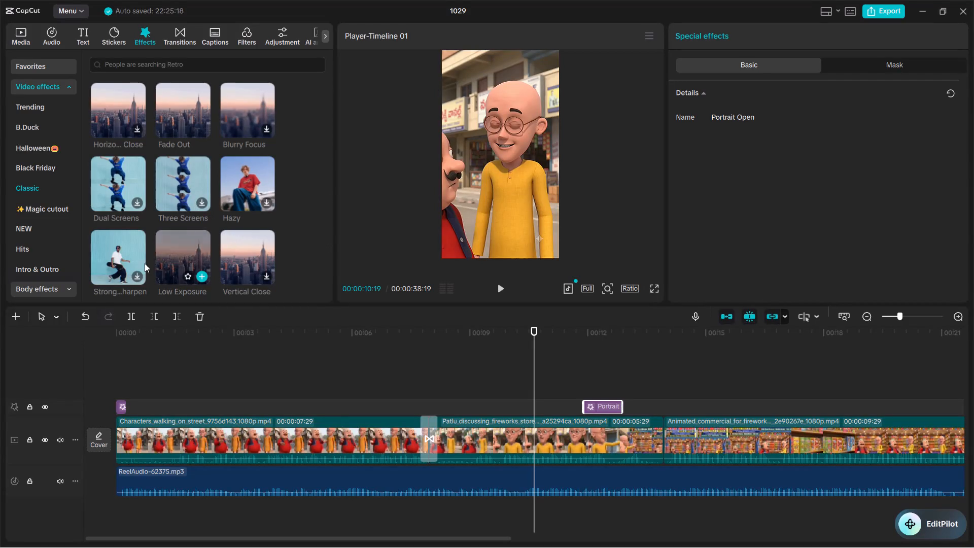
scroll(125, 265, down, 1)
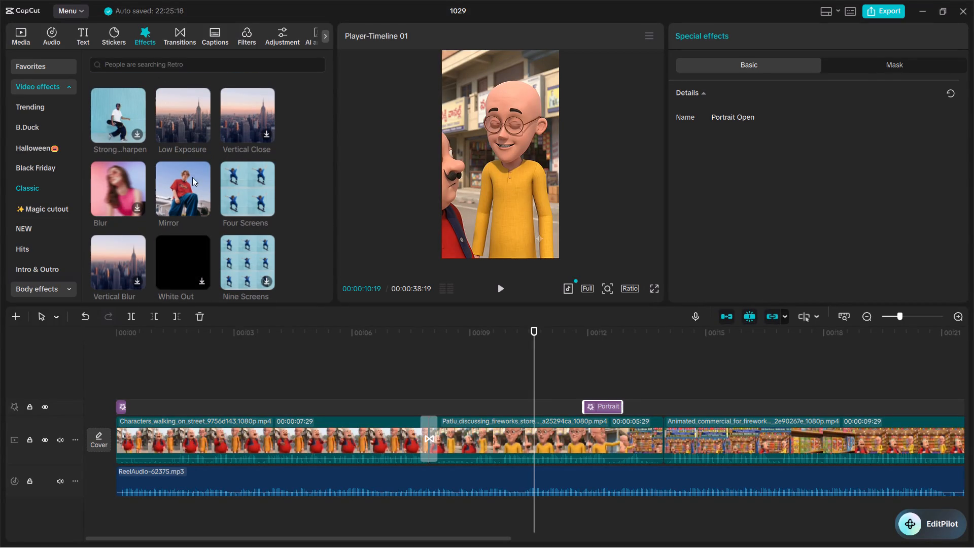
scroll(193, 172, up, 16)
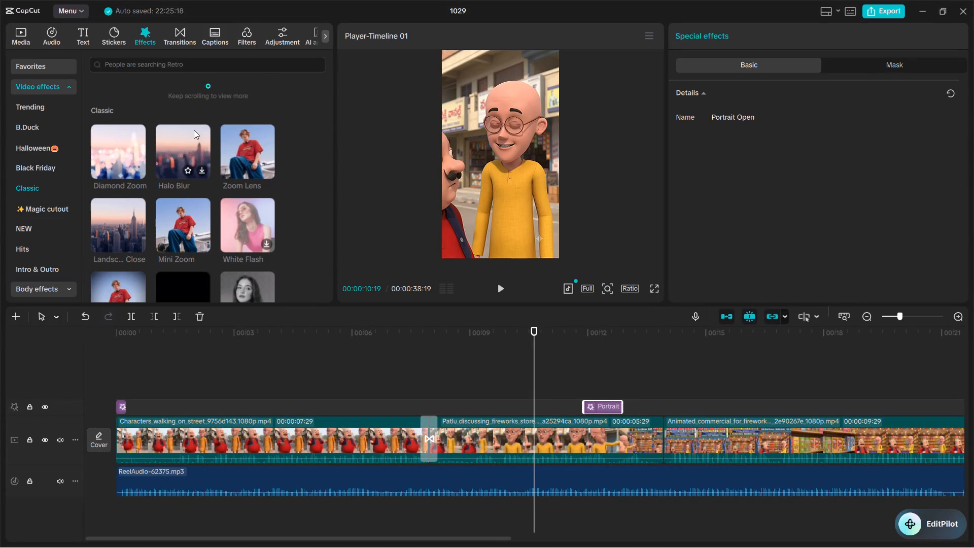
click(20, 110)
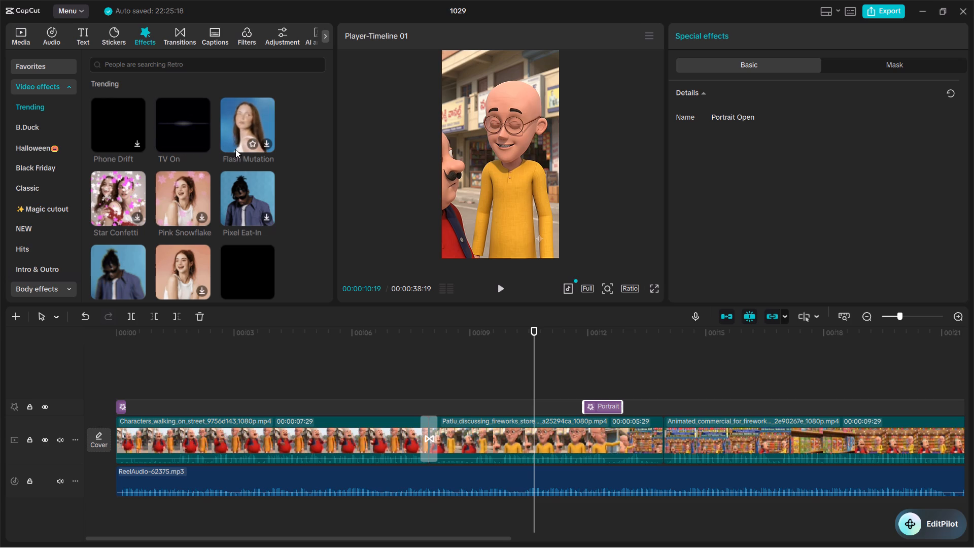
scroll(194, 211, down, 1)
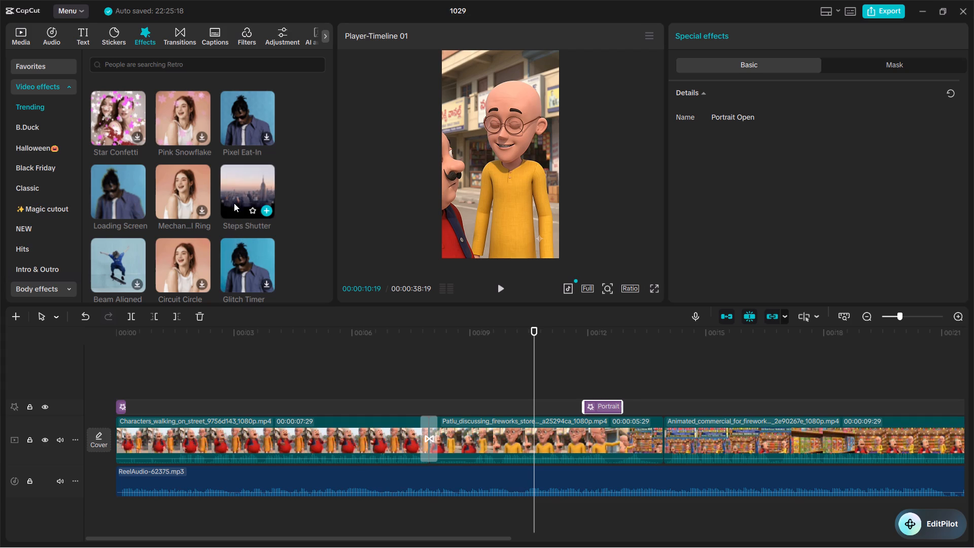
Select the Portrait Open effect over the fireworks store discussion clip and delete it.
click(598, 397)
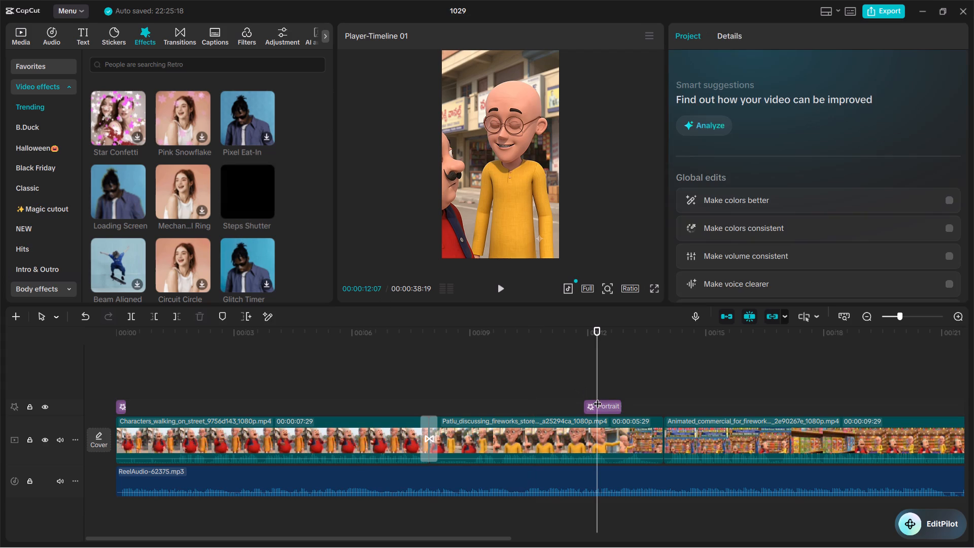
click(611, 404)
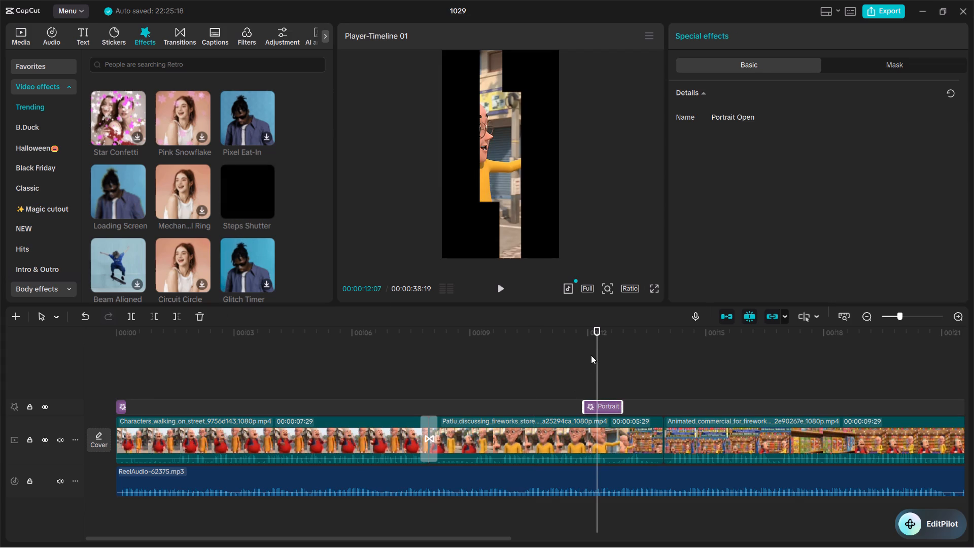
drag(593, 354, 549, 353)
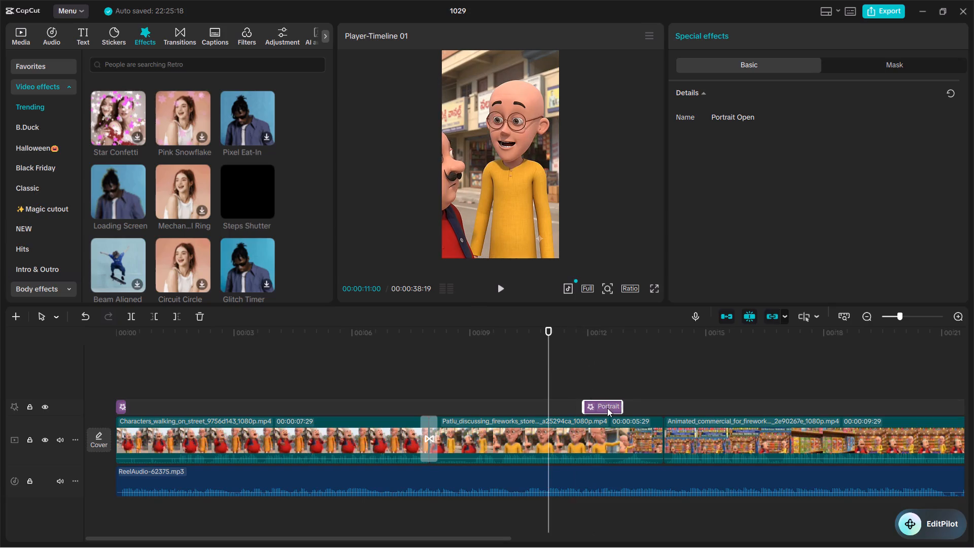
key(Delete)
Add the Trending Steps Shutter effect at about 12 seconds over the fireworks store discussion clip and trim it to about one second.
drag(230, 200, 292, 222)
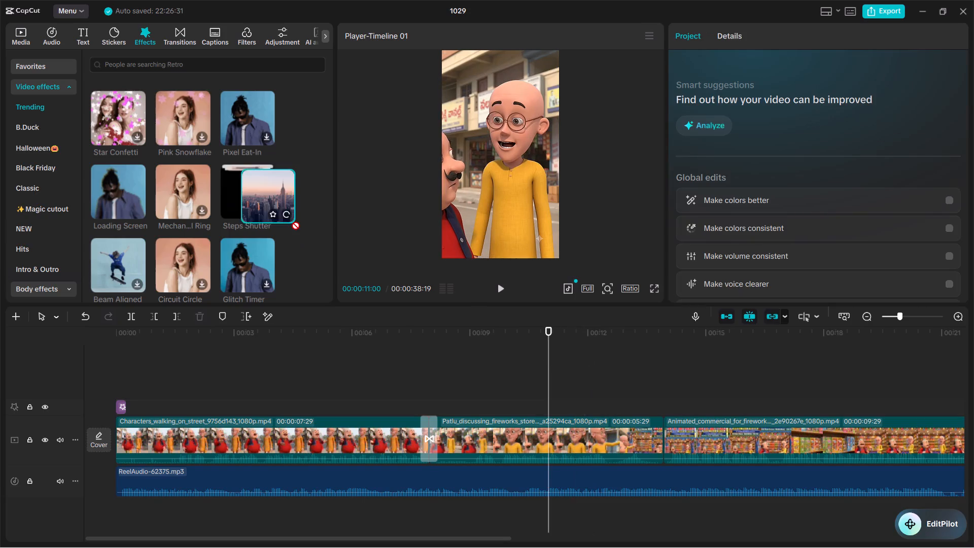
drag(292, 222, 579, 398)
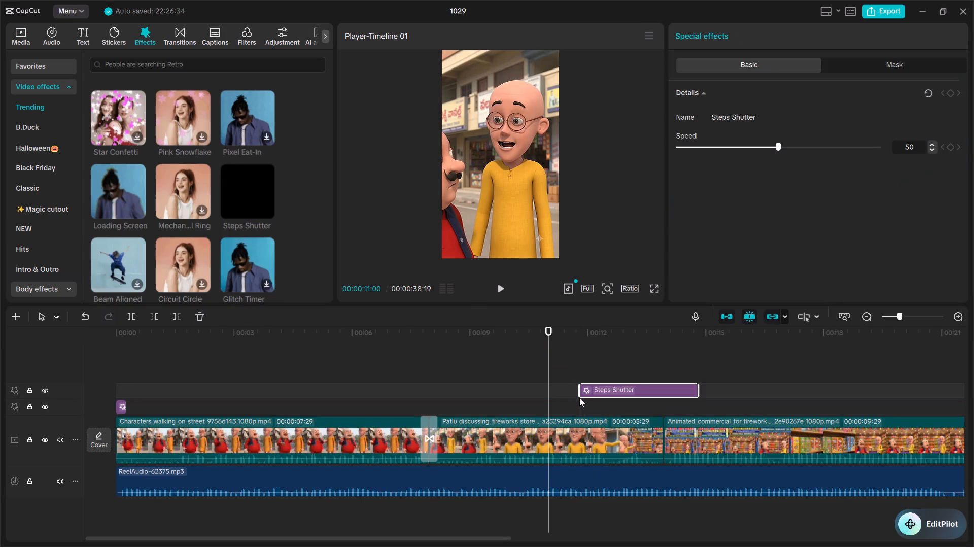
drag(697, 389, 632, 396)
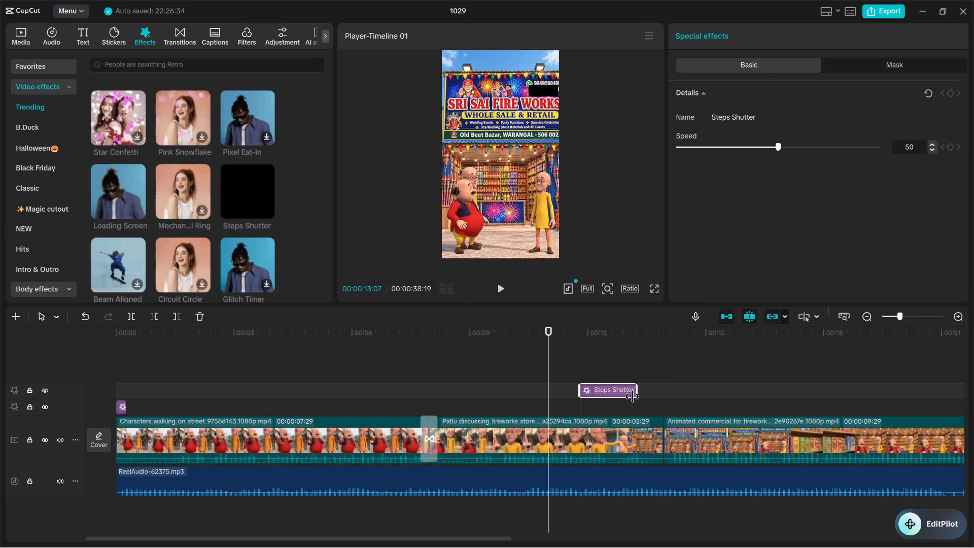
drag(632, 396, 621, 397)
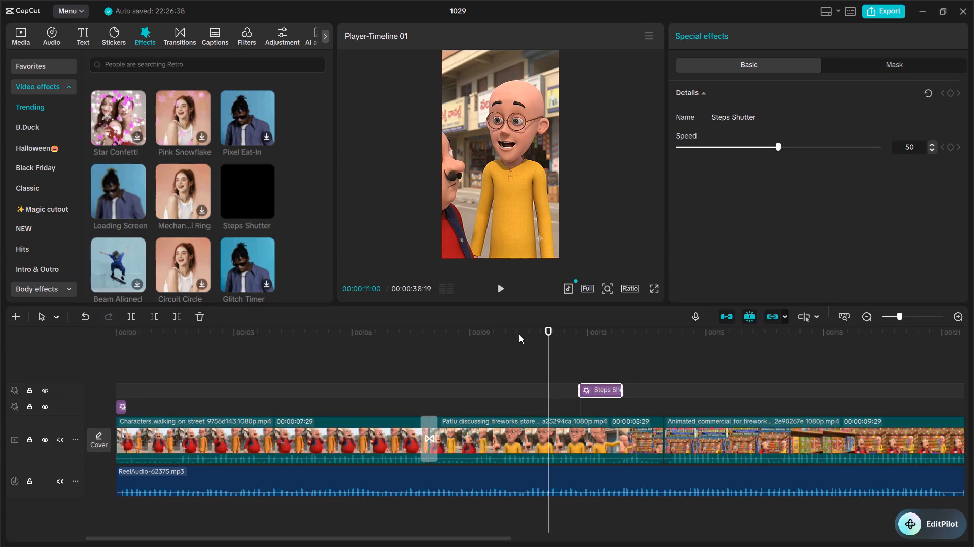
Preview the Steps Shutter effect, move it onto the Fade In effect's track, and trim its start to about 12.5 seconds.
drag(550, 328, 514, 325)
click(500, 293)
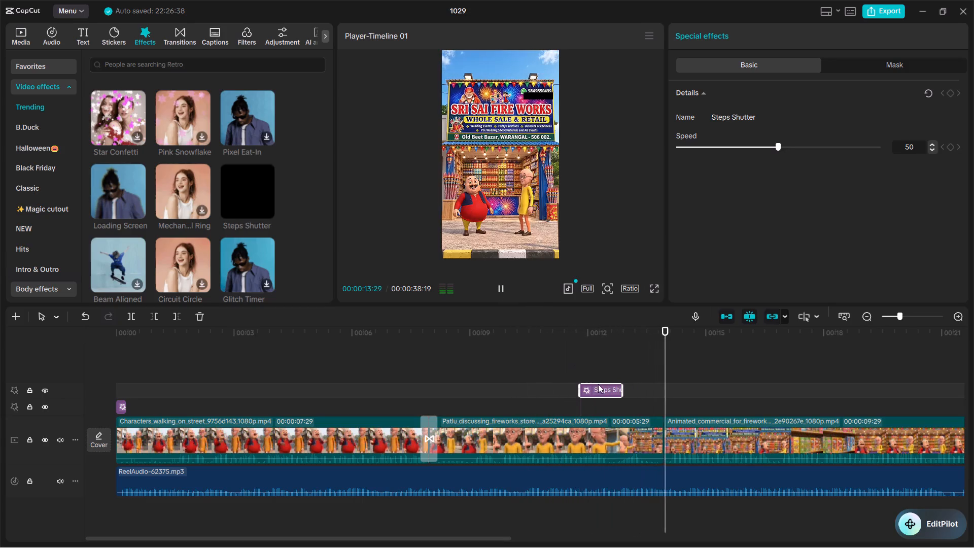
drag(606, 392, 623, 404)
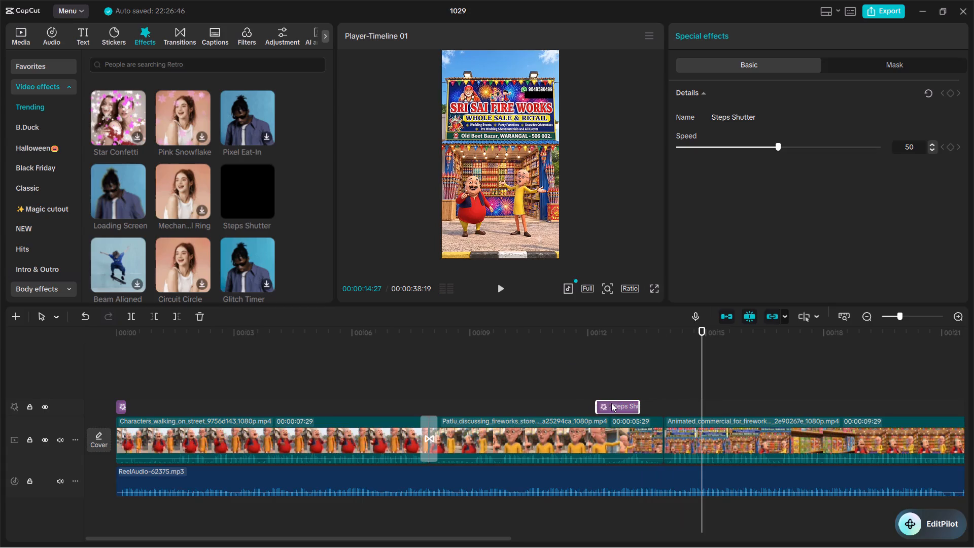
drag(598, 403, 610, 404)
Play back the section around the Steps Shutter effect again to check its timing against the change to the shop scene.
drag(702, 360, 577, 357)
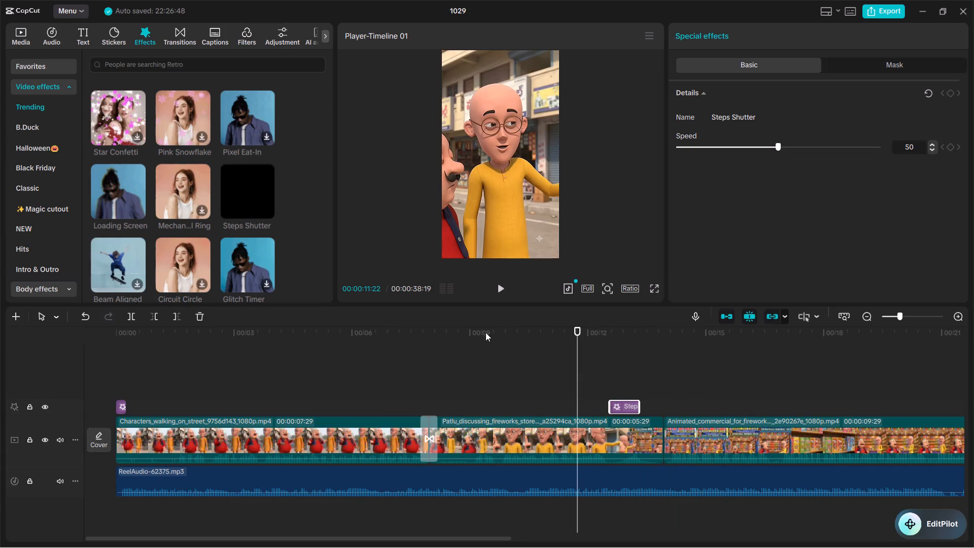
click(500, 286)
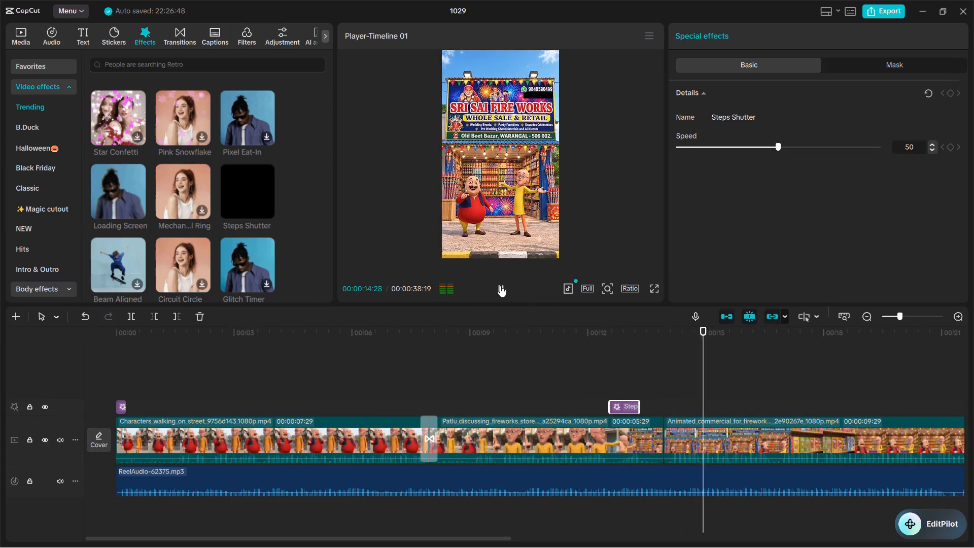
drag(776, 333, 658, 334)
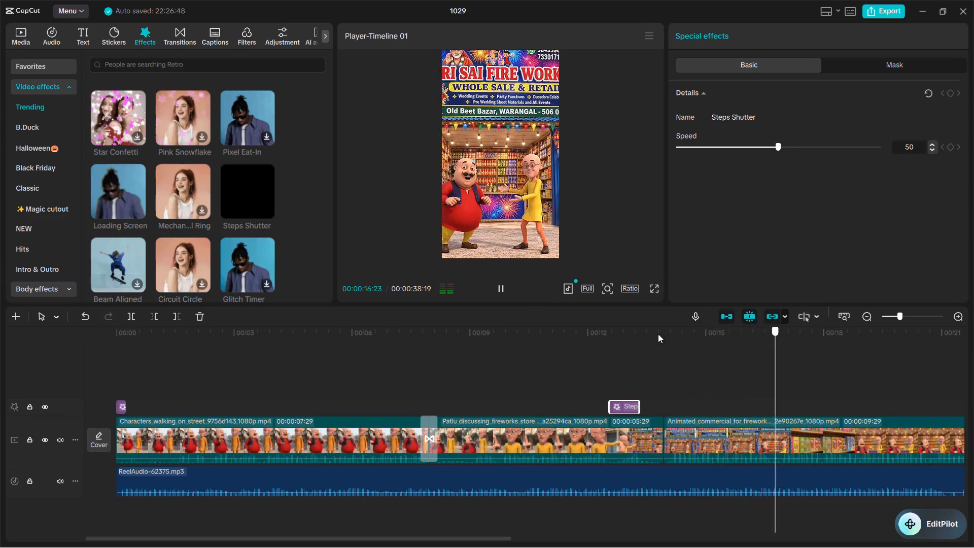
drag(658, 334, 535, 347)
click(504, 291)
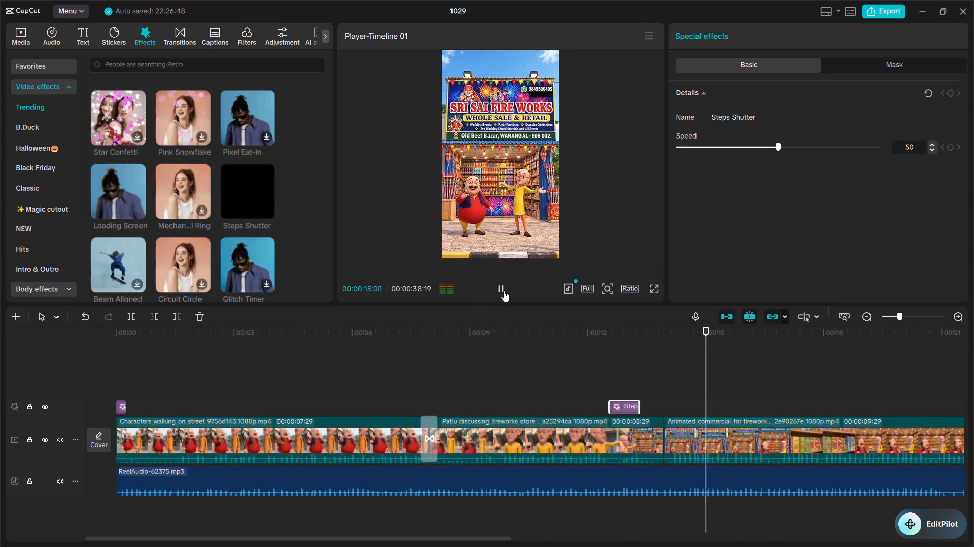
drag(758, 344, 544, 372)
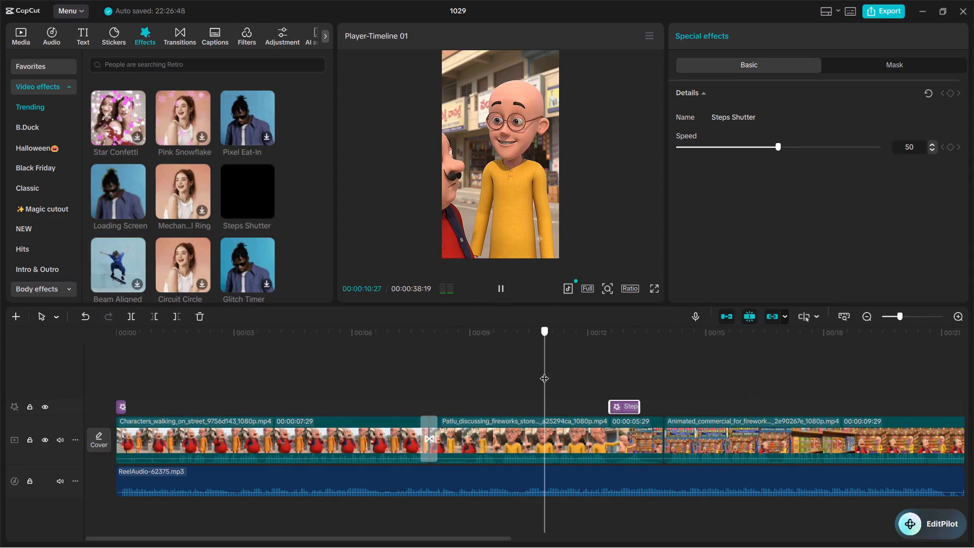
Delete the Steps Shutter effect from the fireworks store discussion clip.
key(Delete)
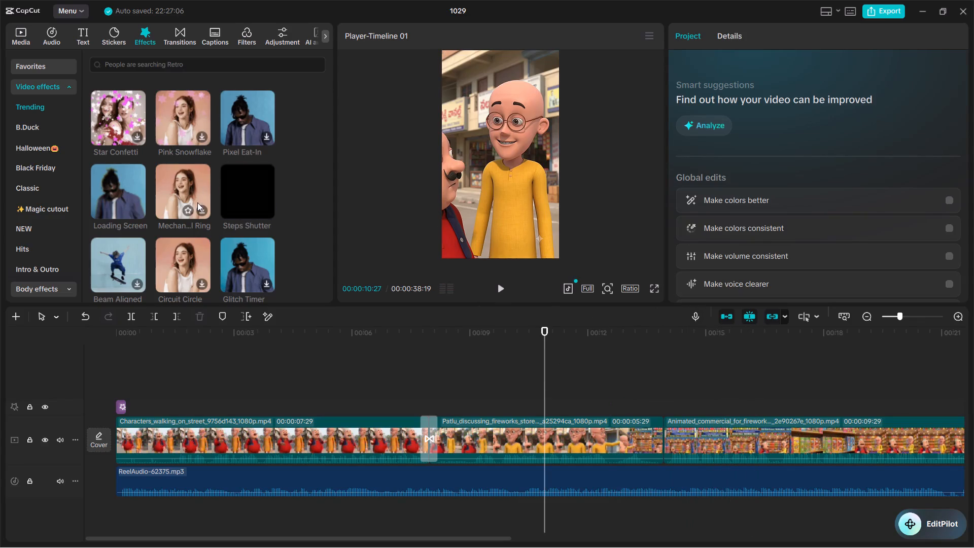
Add the Trending Blazing Fire effect at about 12 seconds over the fireworks store discussion clip and trim it to about one second.
scroll(179, 203, down, 2)
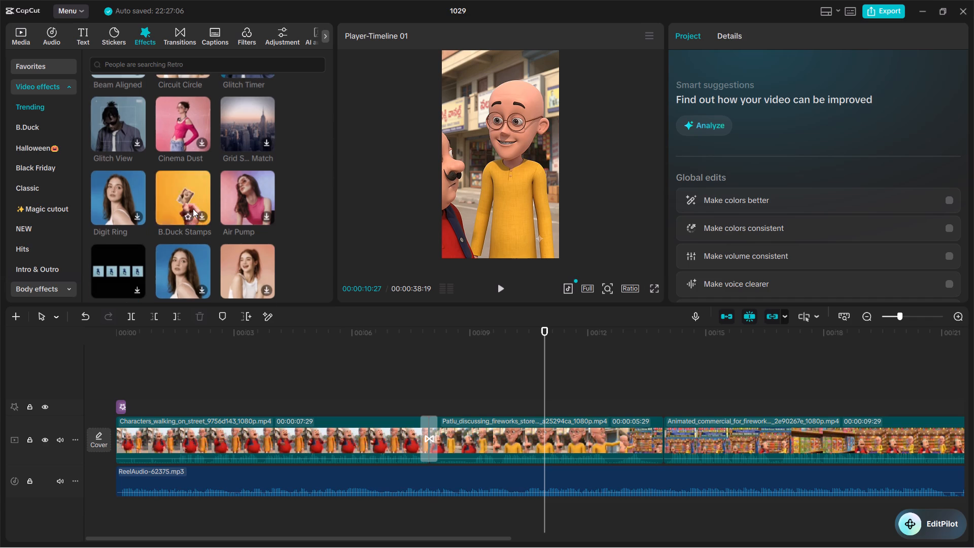
scroll(193, 209, down, 1)
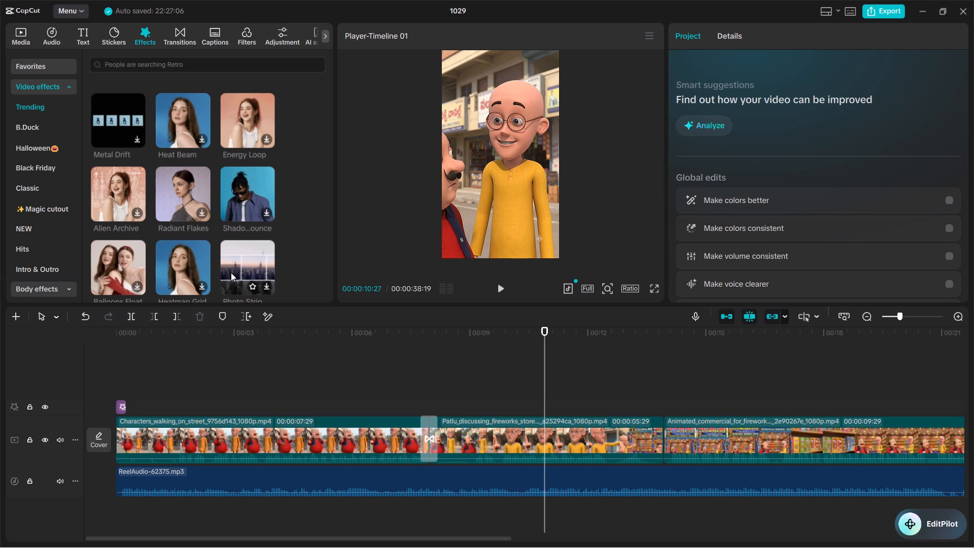
scroll(231, 272, down, 1)
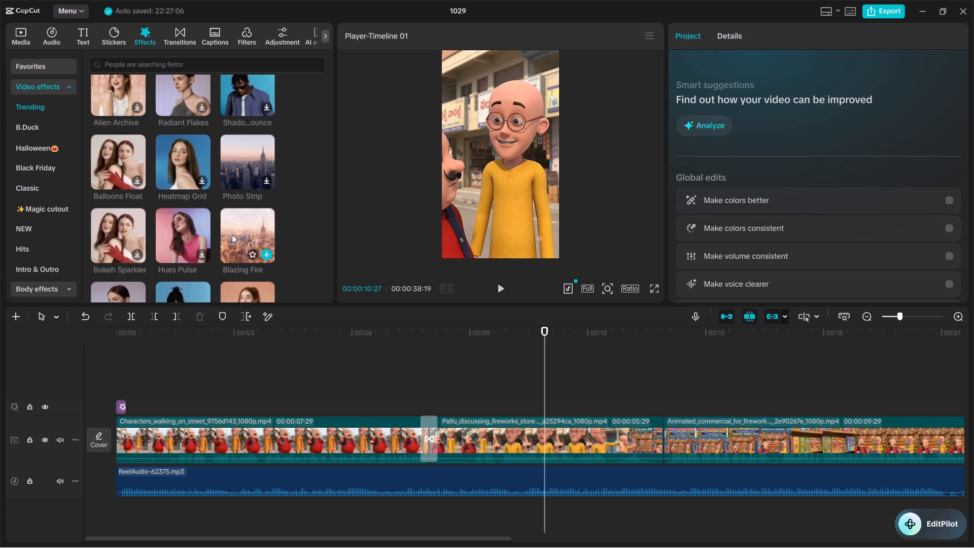
drag(232, 234, 601, 412)
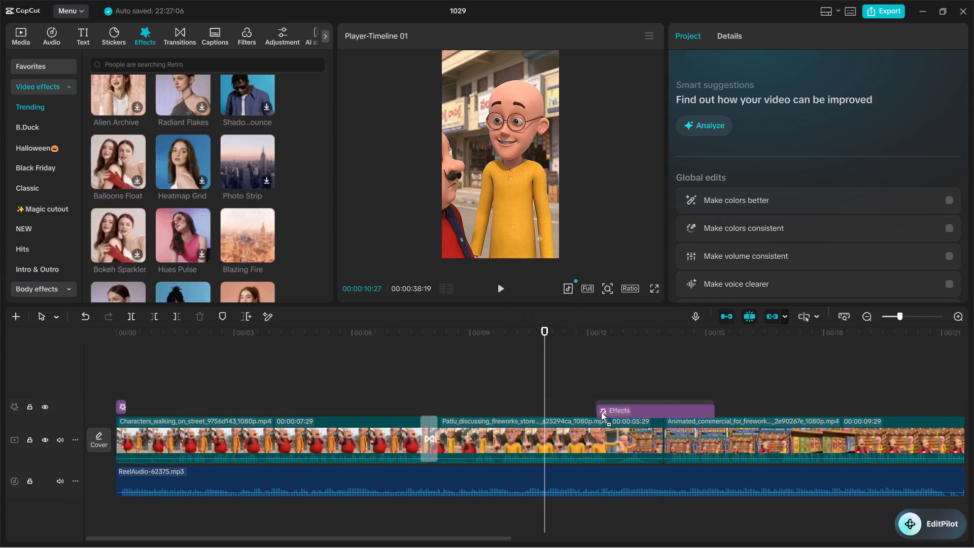
drag(601, 412, 597, 413)
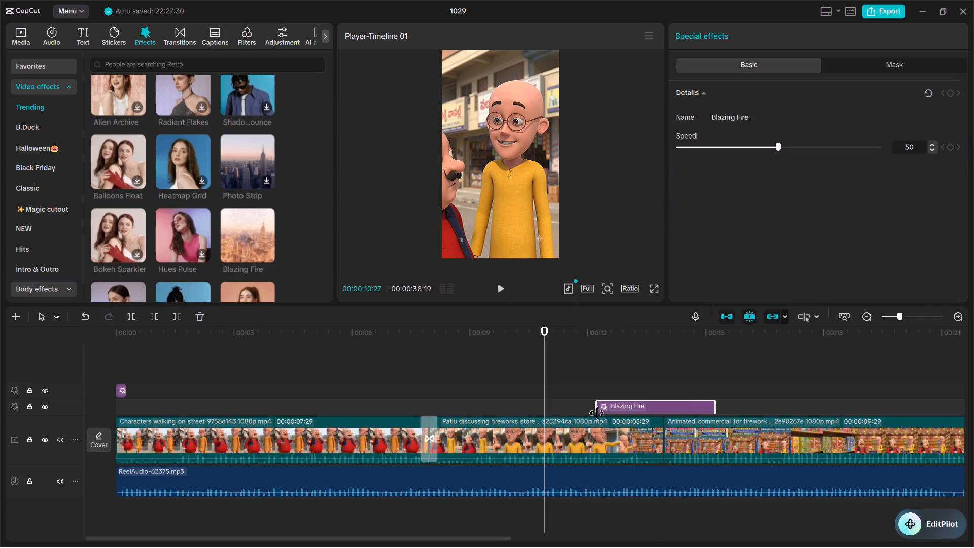
drag(714, 402, 655, 406)
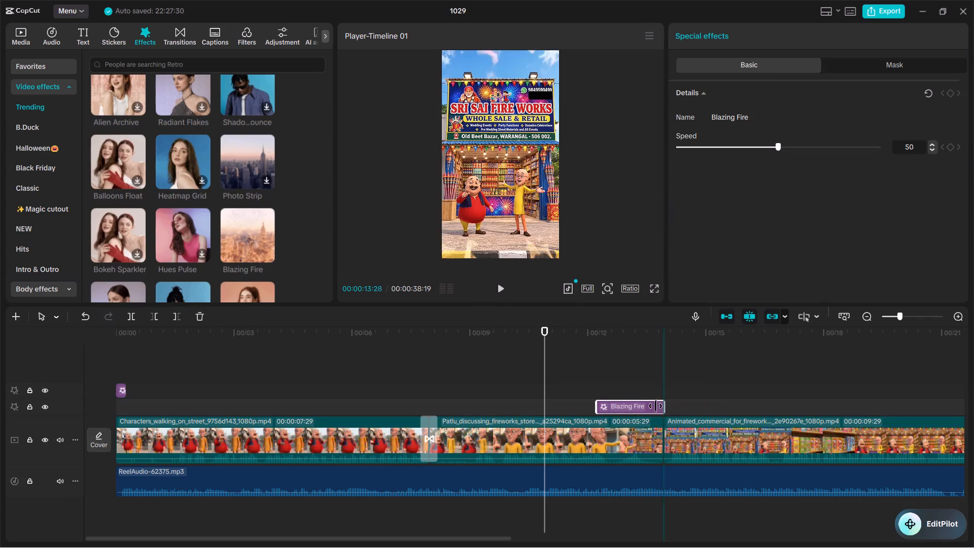
drag(655, 406, 632, 406)
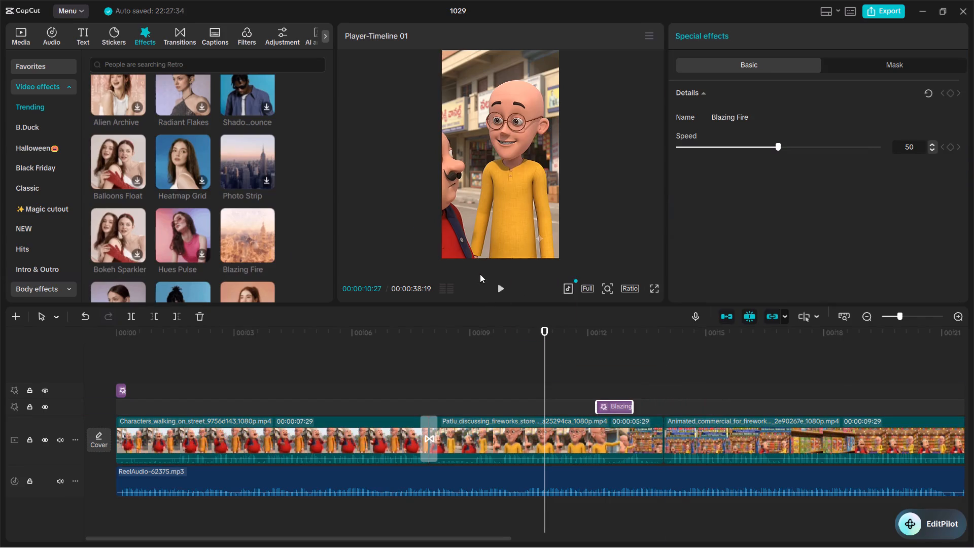
Play back the section around the Blazing Fire effect to check its look and timing at the change to the shop scene.
click(504, 293)
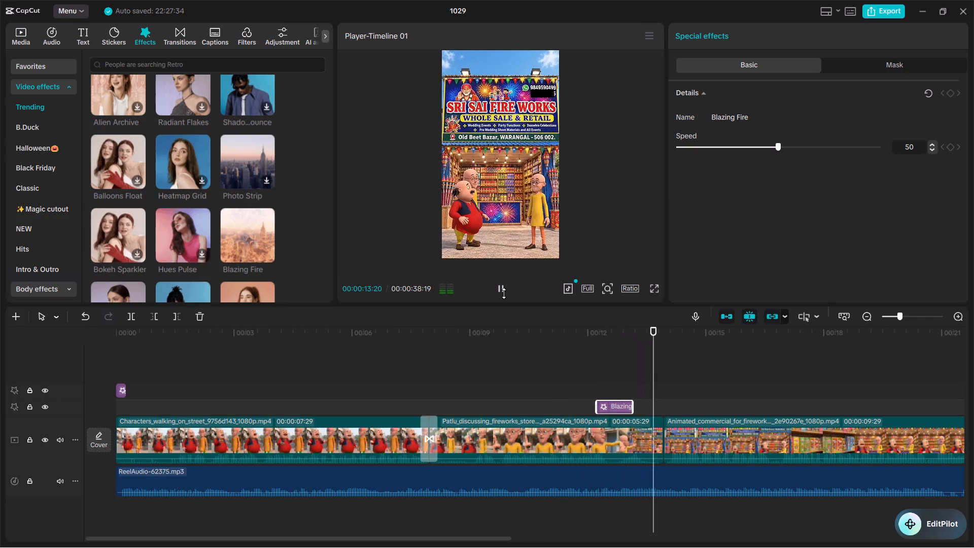
drag(696, 330, 517, 319)
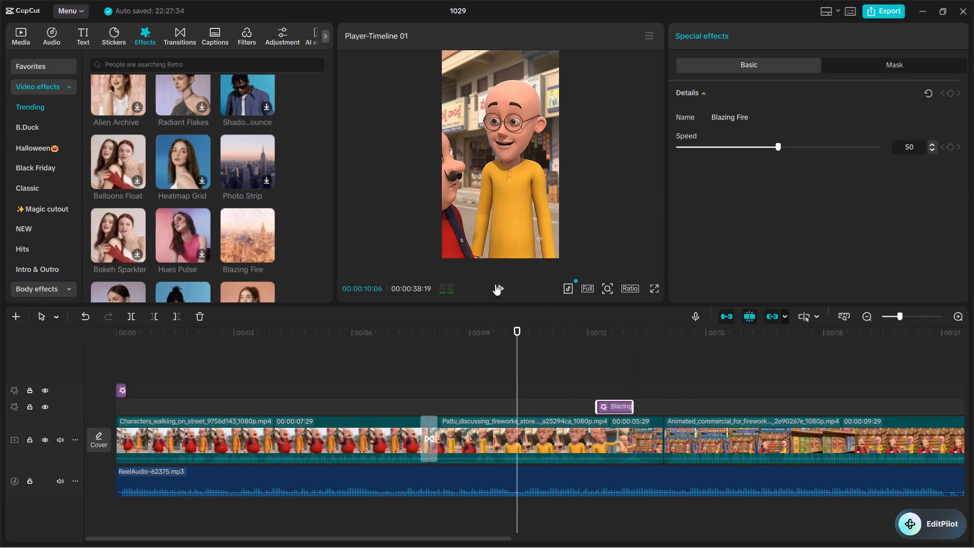
click(499, 283)
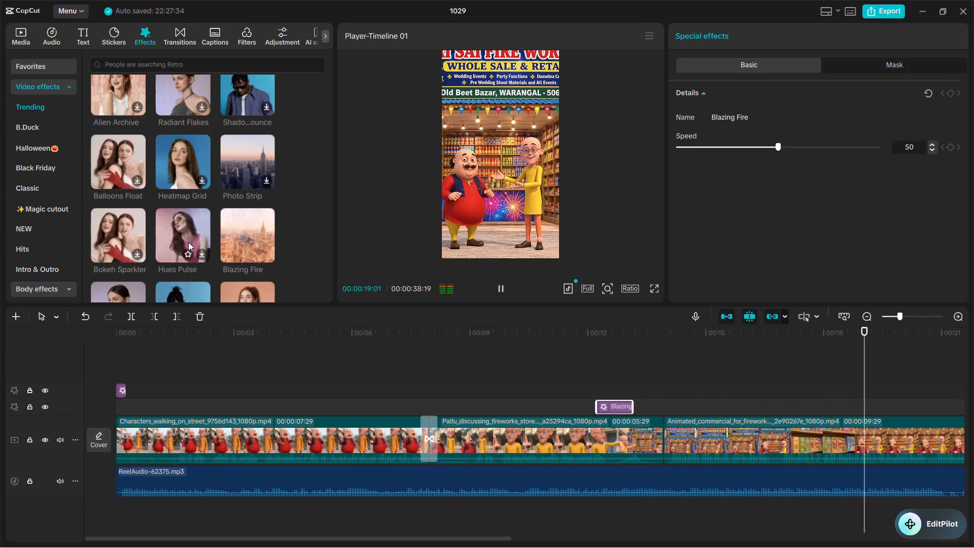
Add the Trending Portal Opening effect, place it above Blazing Fire at about 12 seconds, and trim it to about 0.8 seconds.
scroll(188, 242, down, 1)
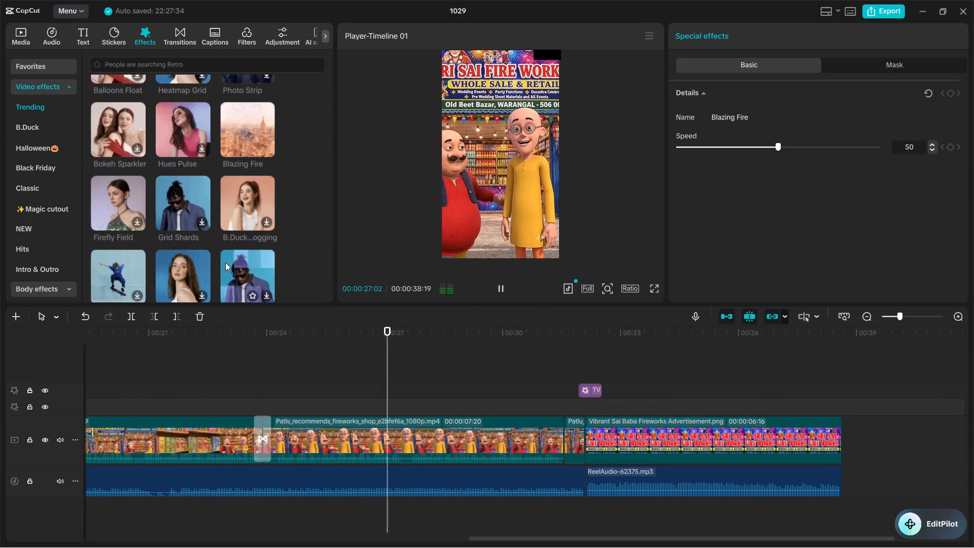
click(508, 310)
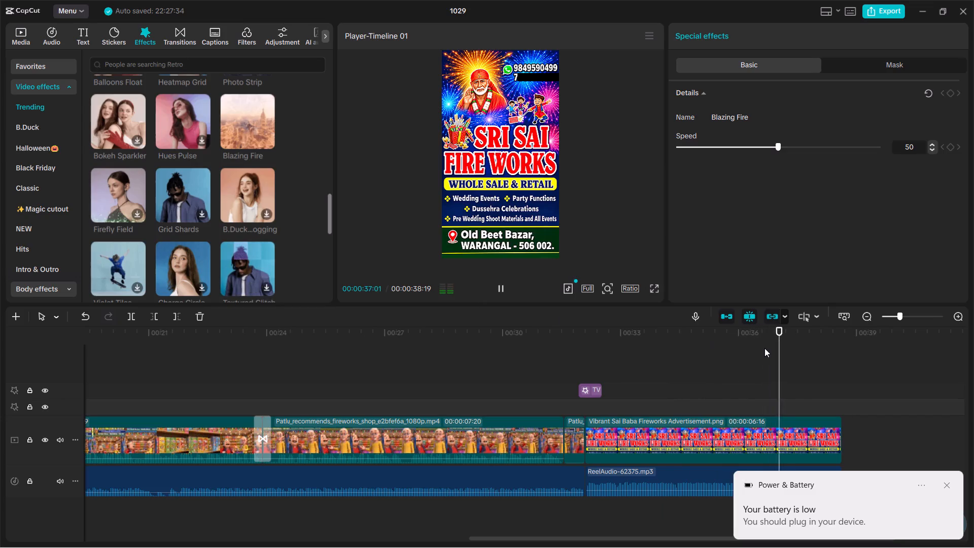
drag(802, 348, 191, 288)
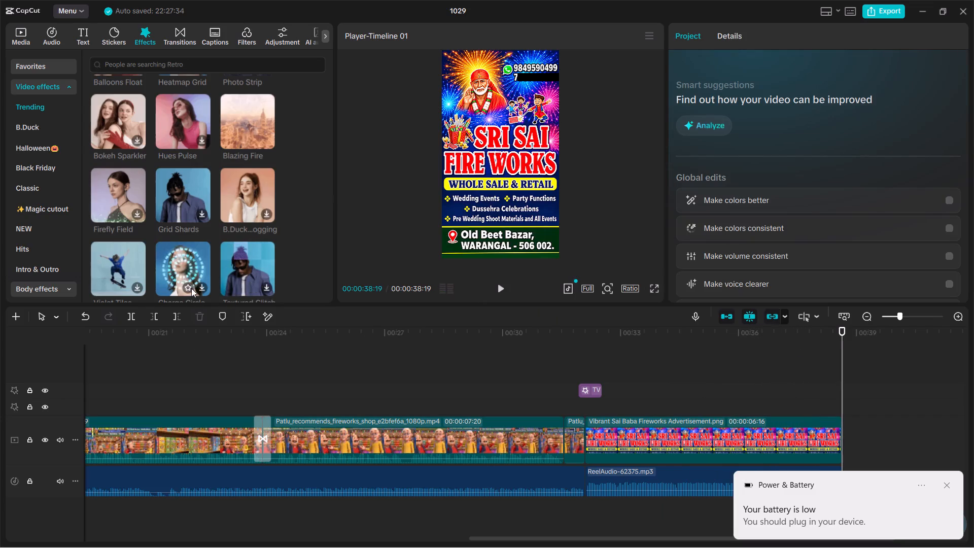
scroll(190, 261, down, 1)
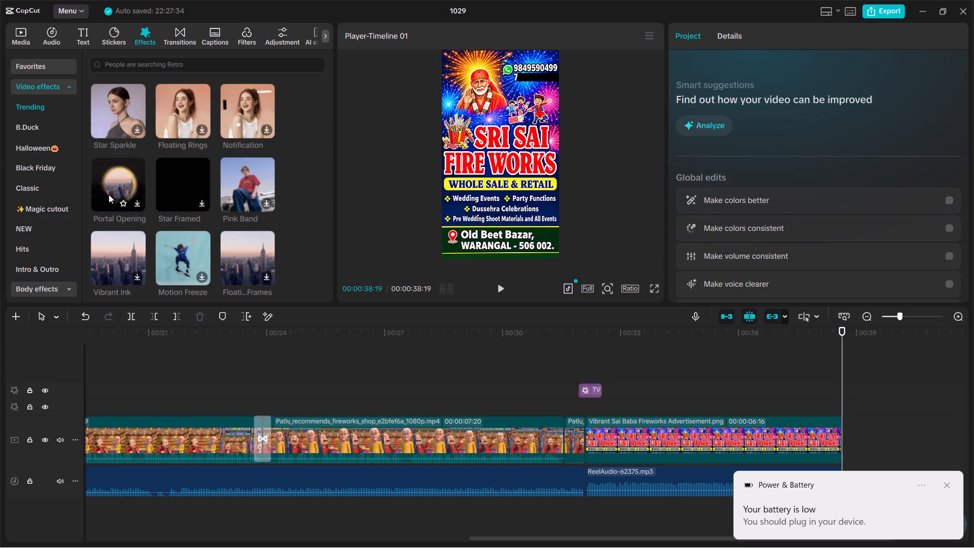
drag(109, 194, 433, 294)
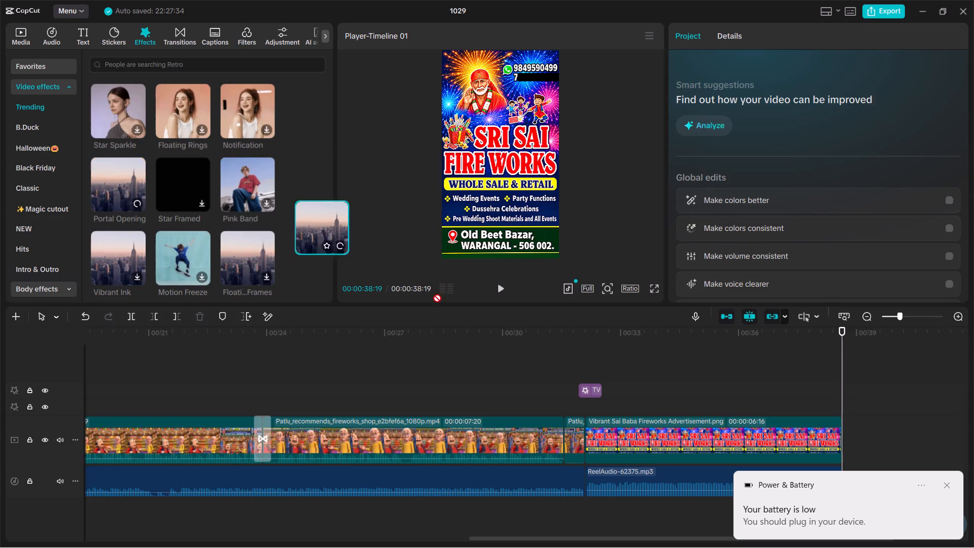
drag(433, 294, 223, 373)
scroll(223, 373, right, 1)
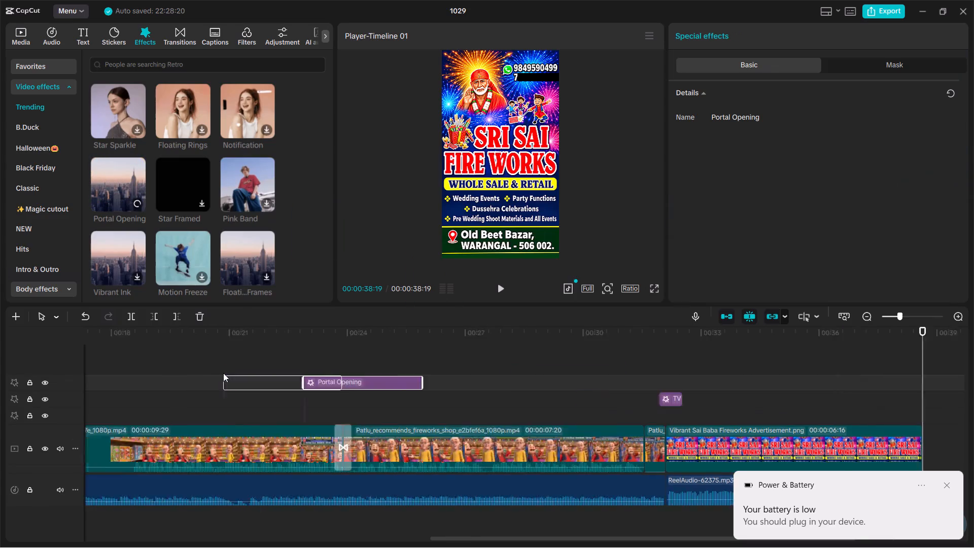
scroll(223, 373, right, 2)
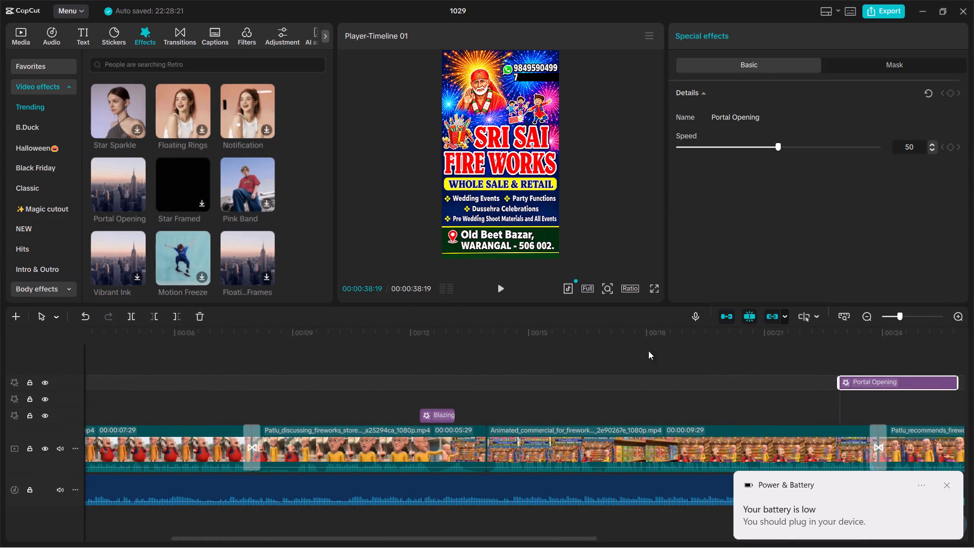
click(869, 383)
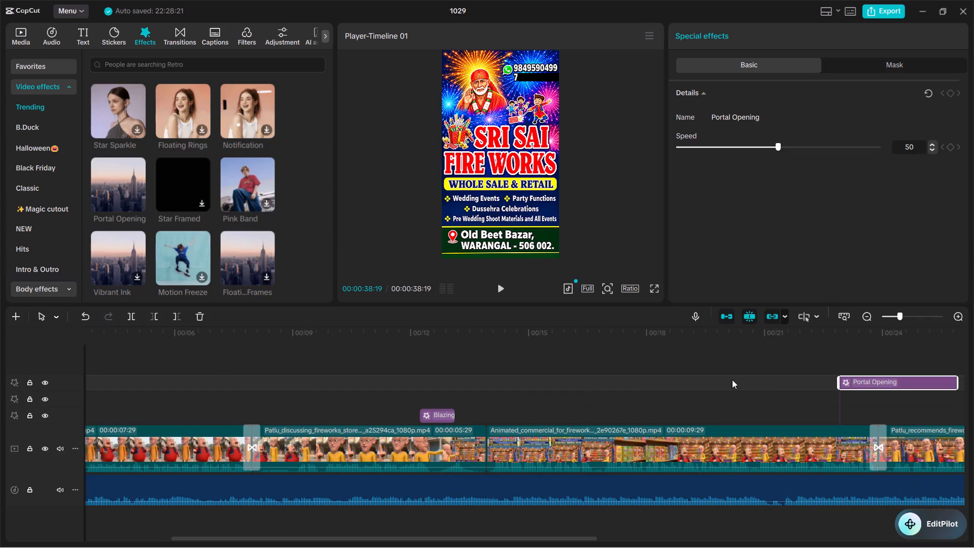
drag(878, 385, 467, 438)
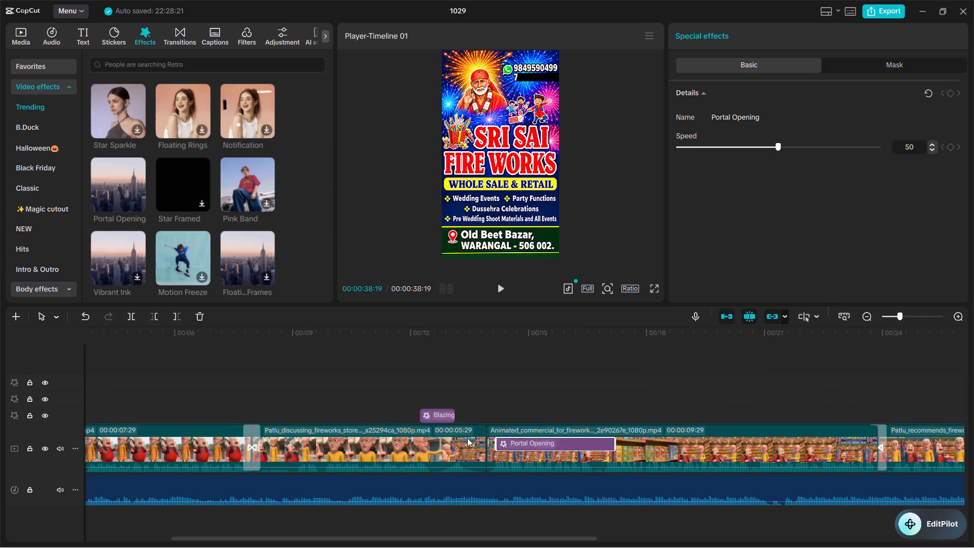
drag(467, 438, 449, 403)
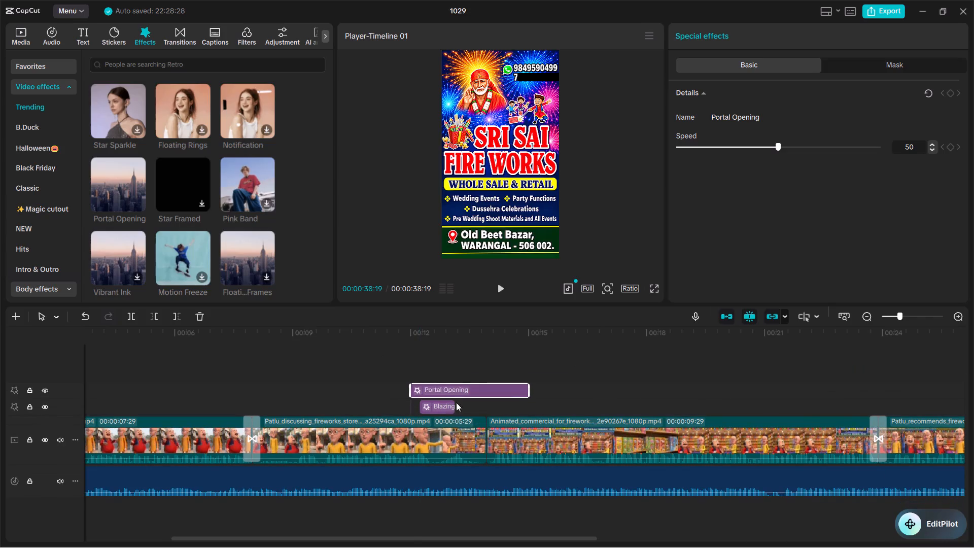
drag(526, 386, 444, 382)
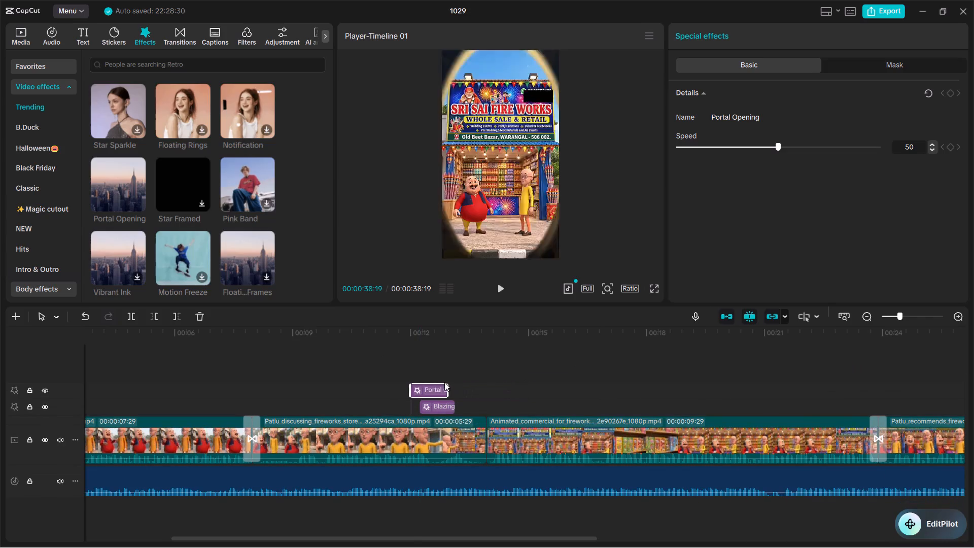
drag(413, 392, 423, 390)
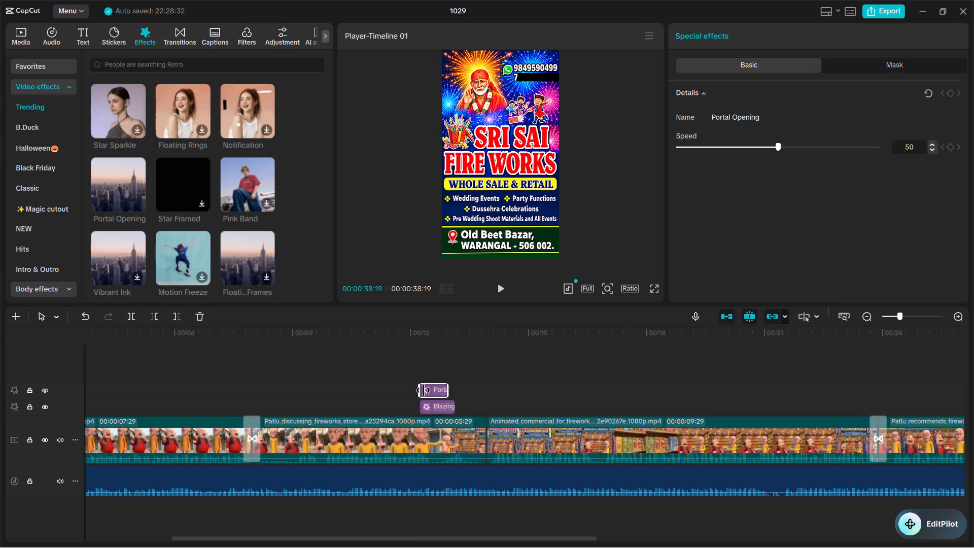
Play back from about 8 seconds through the shop-scene change to check Portal Opening combined with Blazing Fire.
scroll(777, 347, left, 1)
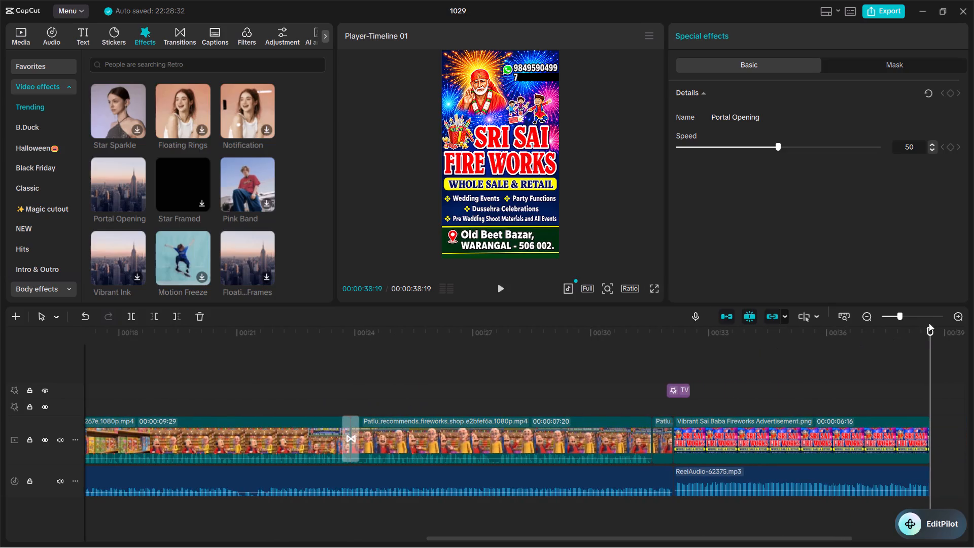
drag(932, 333, 143, 349)
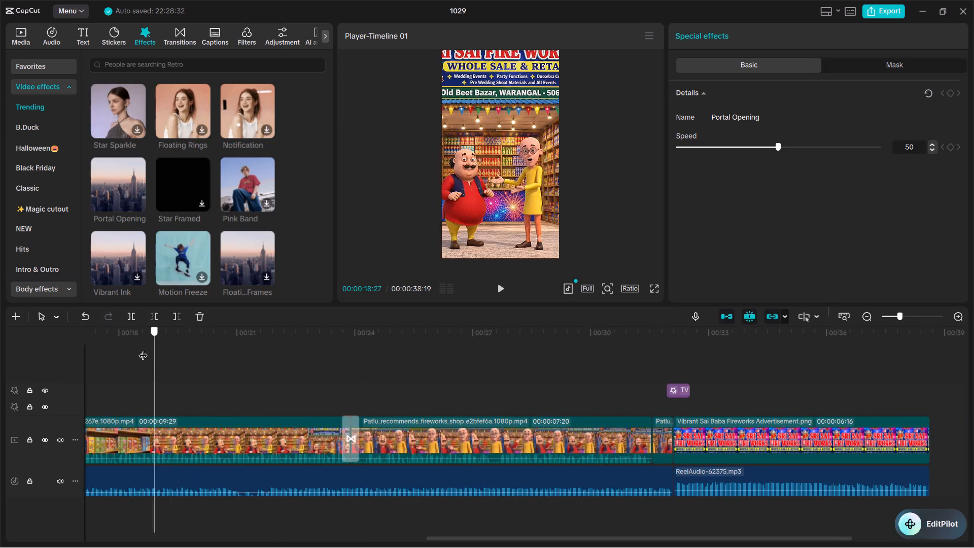
drag(143, 349, 223, 350)
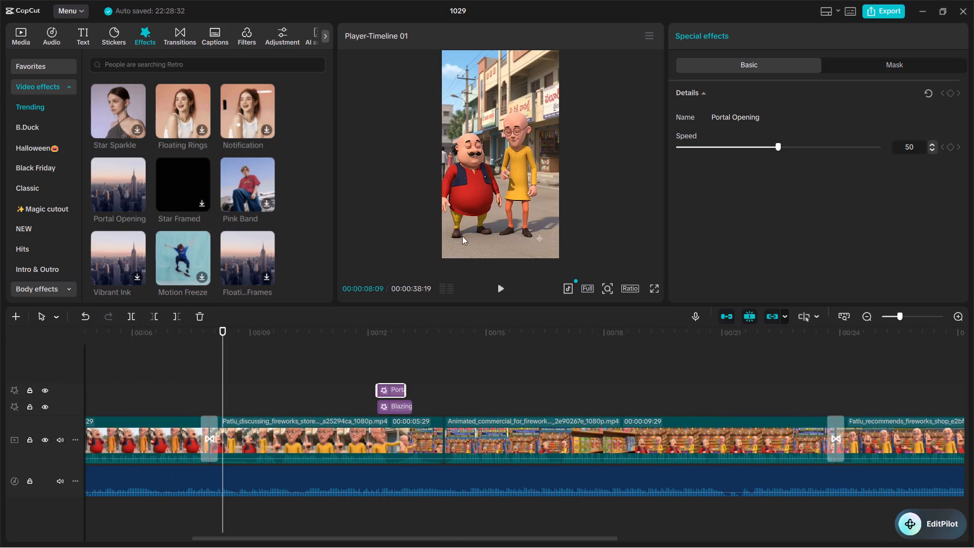
click(501, 293)
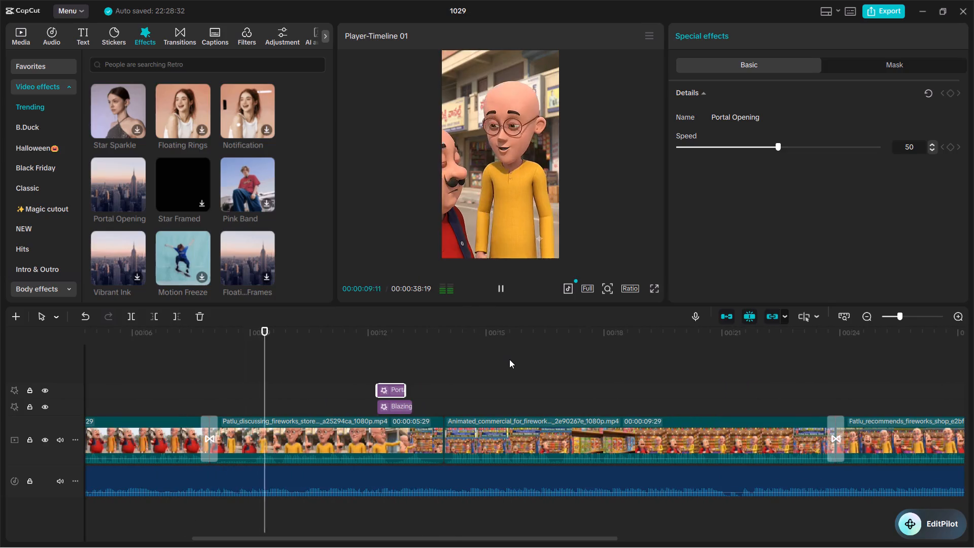
scroll(509, 359, left, 1)
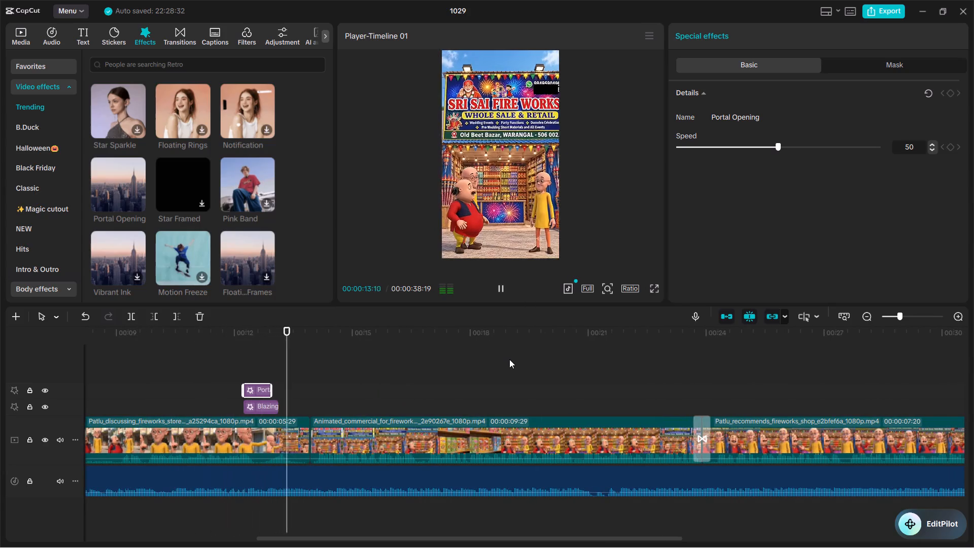
scroll(509, 359, left, 1)
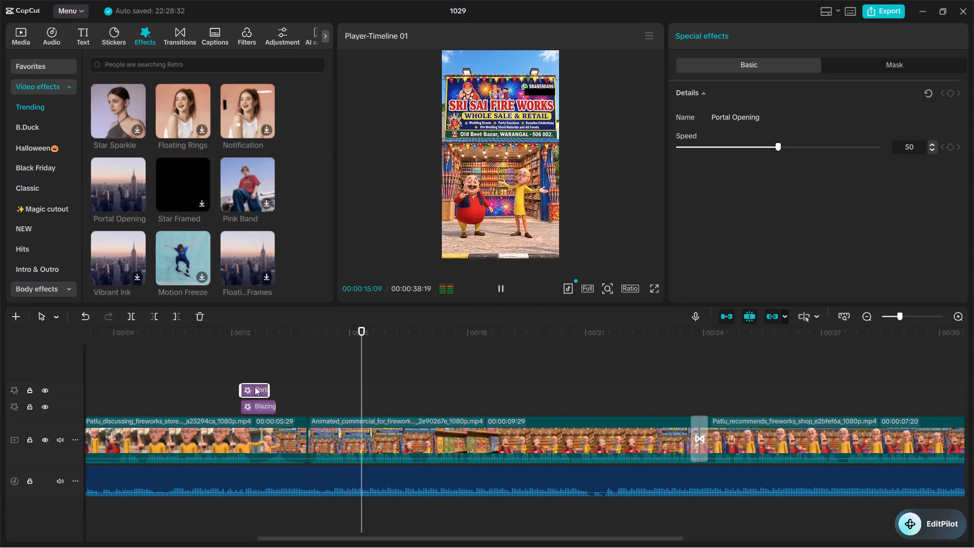
Retrim the Portal Opening effect to run from about 12.2 to 12.6 seconds, over the first part of Blazing Fire.
drag(243, 391, 249, 391)
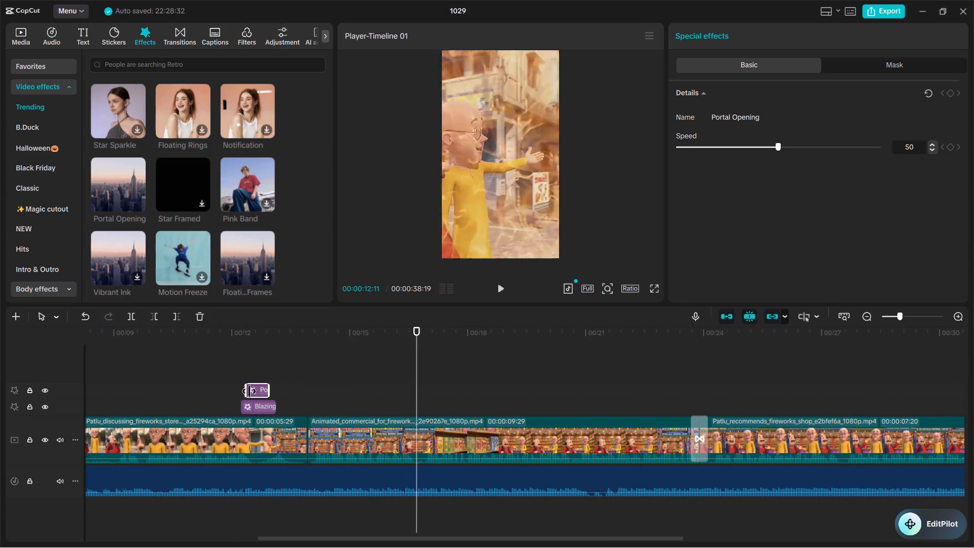
drag(249, 391, 261, 396)
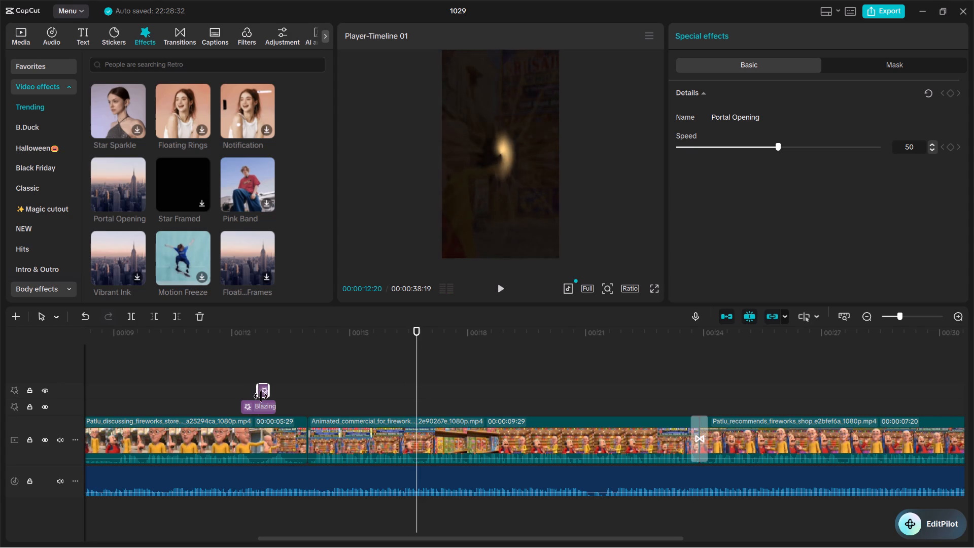
drag(261, 396, 263, 400)
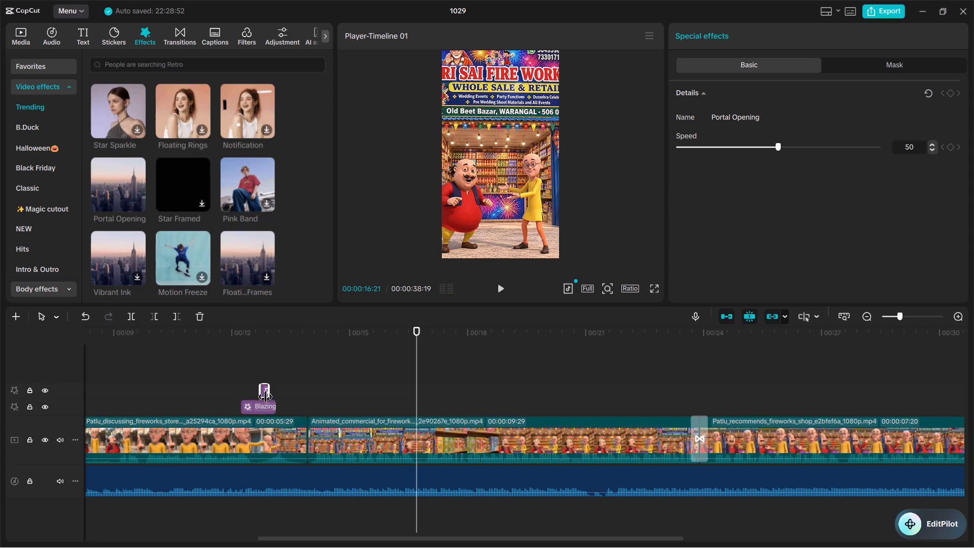
click(265, 395)
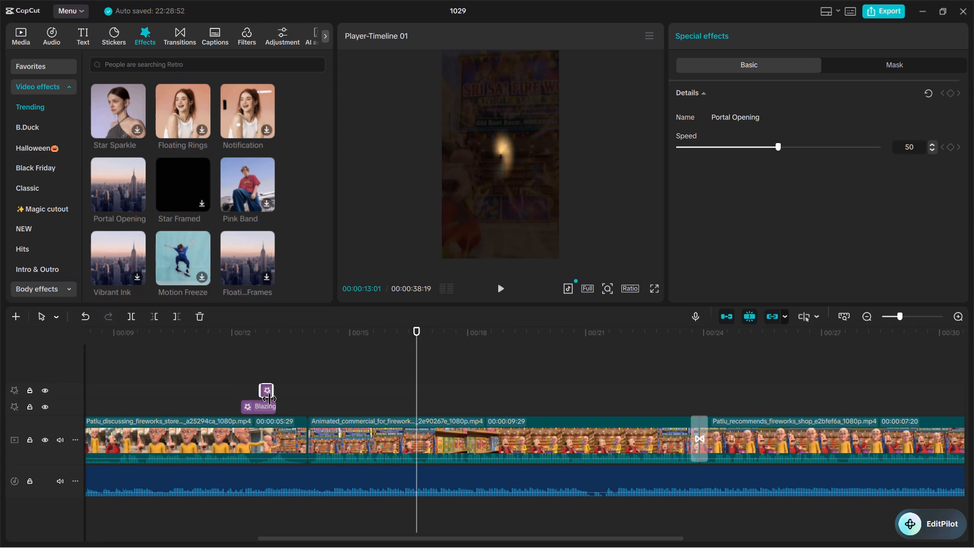
drag(264, 391, 251, 391)
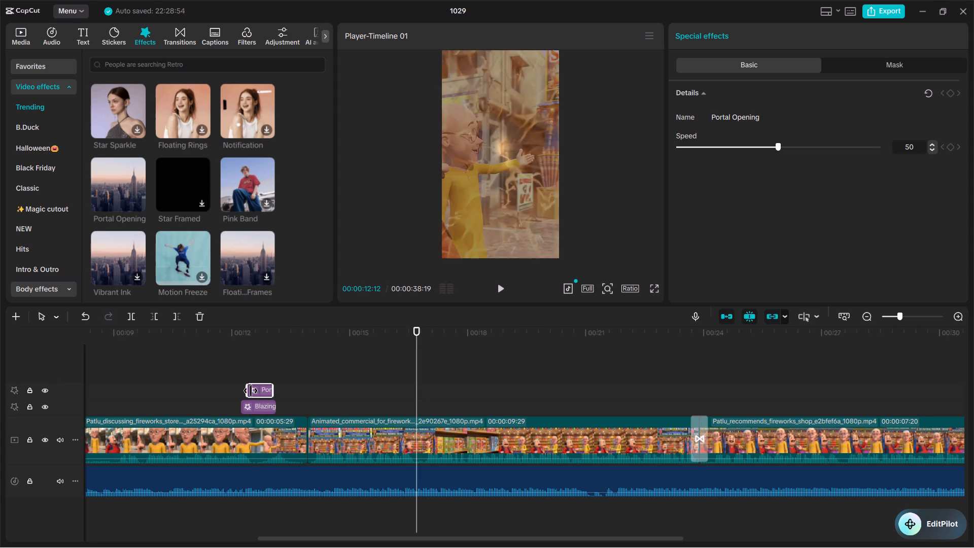
drag(251, 391, 246, 391)
drag(272, 385, 252, 385)
Play back from about 11.7 seconds to check the shortened Portal Opening effect at the shop-scene change.
drag(420, 358, 218, 356)
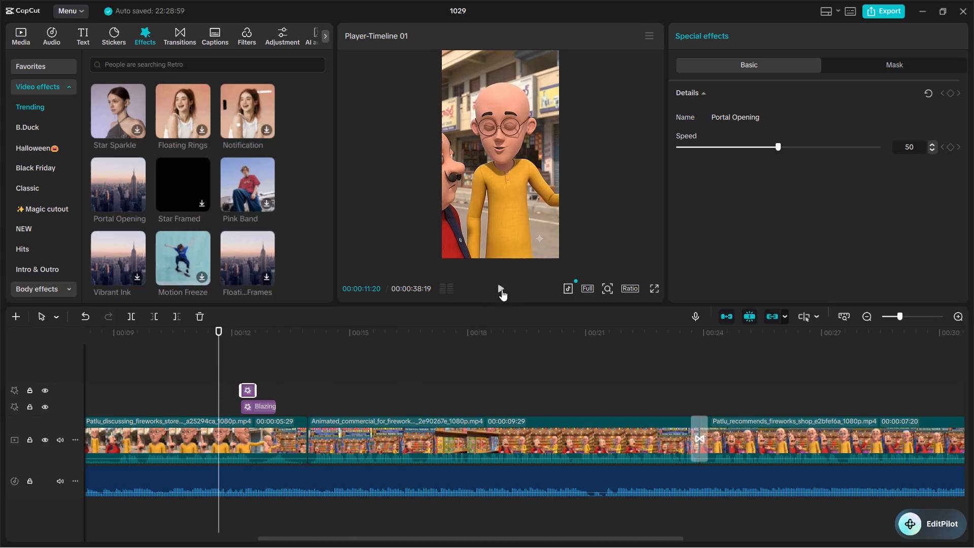
click(502, 290)
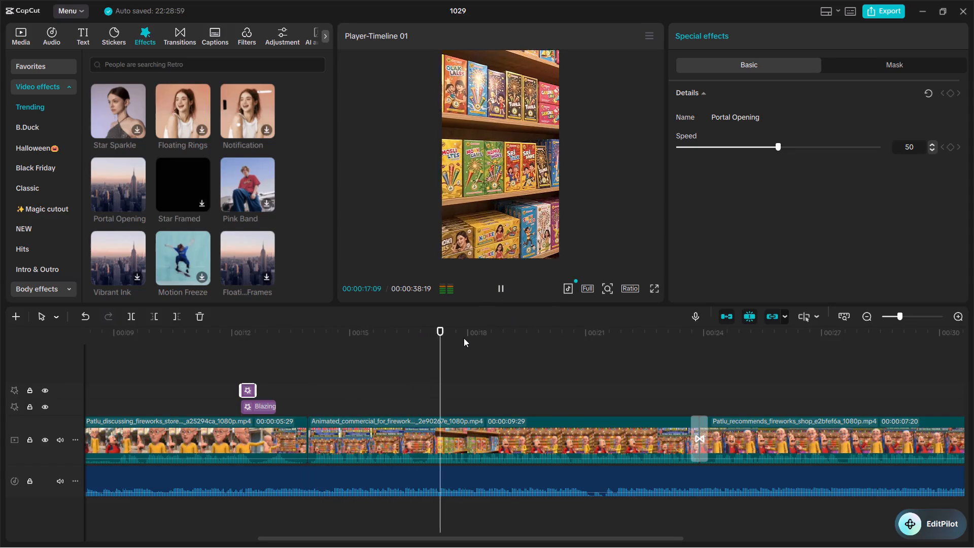
Play back from about 11.7 seconds through the shop scenes to the closing poster to check the finished edit.
drag(464, 338, 219, 324)
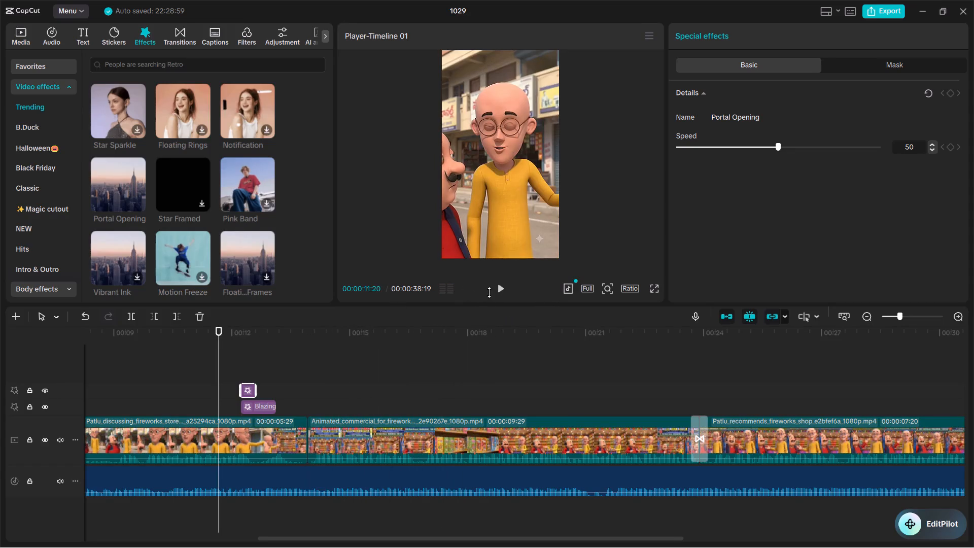
click(499, 292)
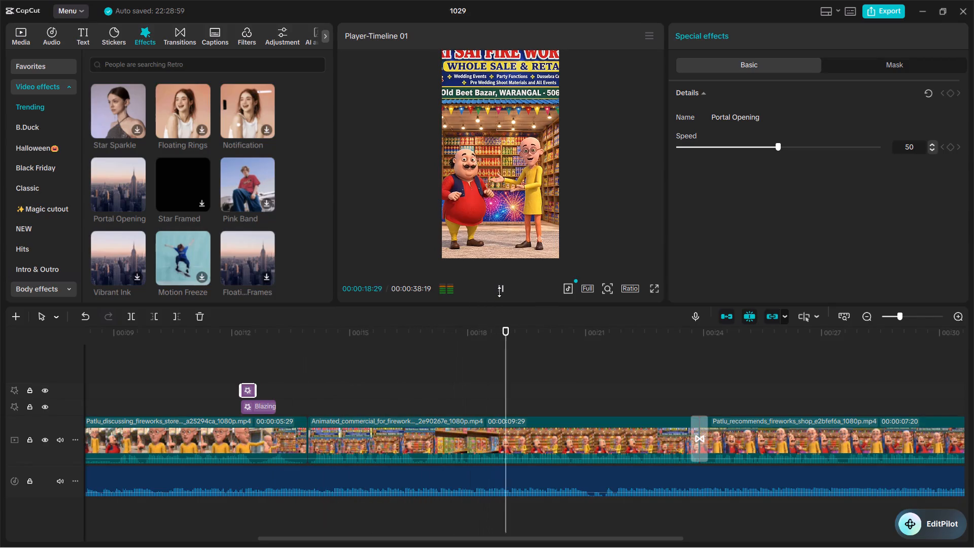
scroll(554, 429, left, 1)
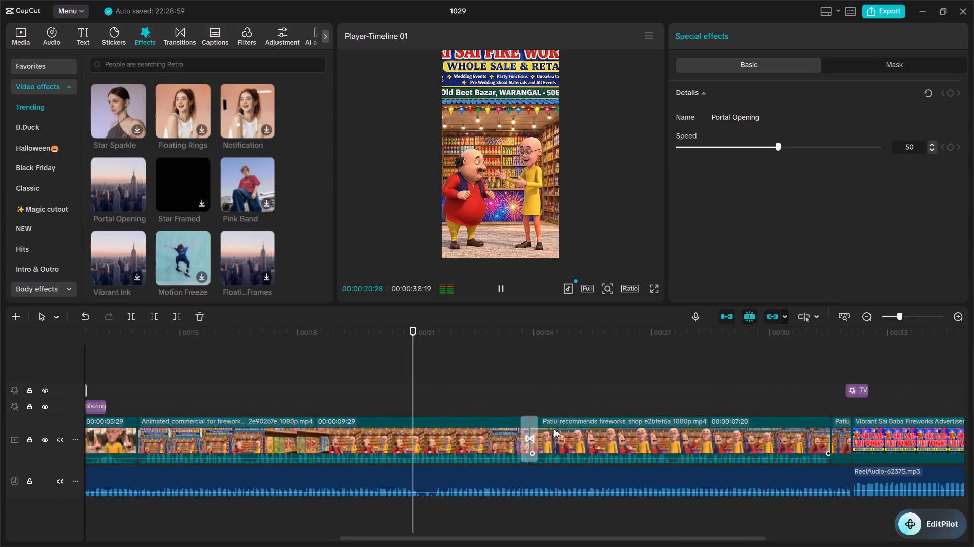
scroll(778, 432, left, 1)
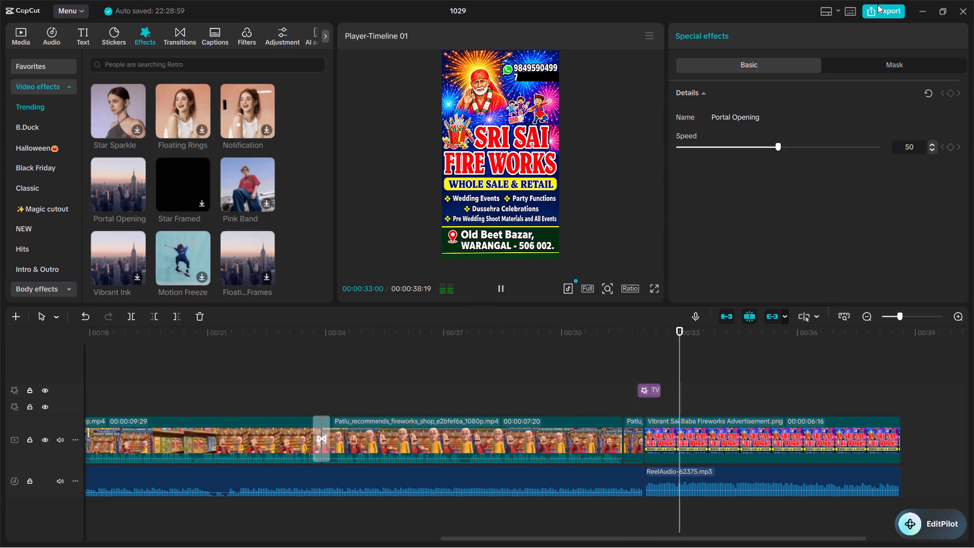
Open the export settings and name the exported video "sri sai fire works final".
click(878, 5)
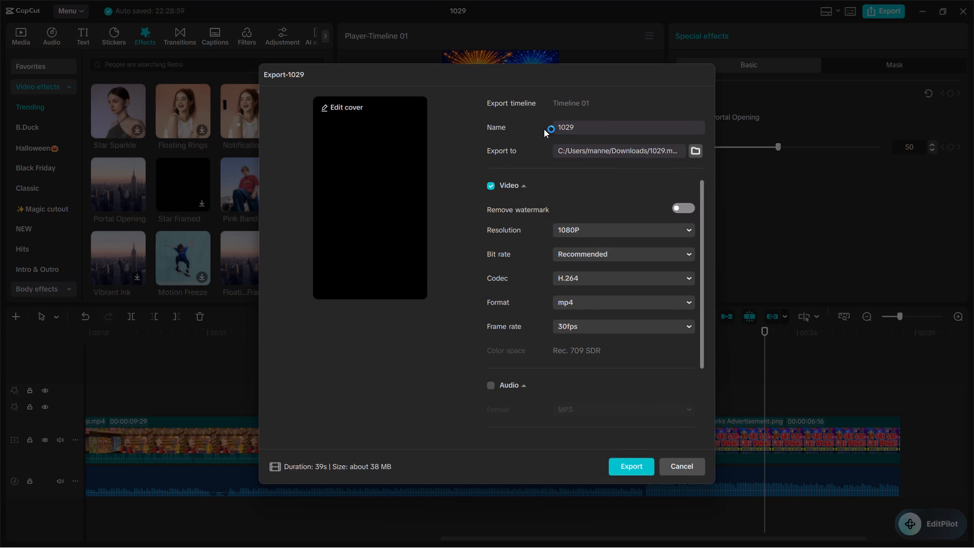
drag(588, 124, 536, 124)
key(BackSpace)
text(sri sai)
key(space)
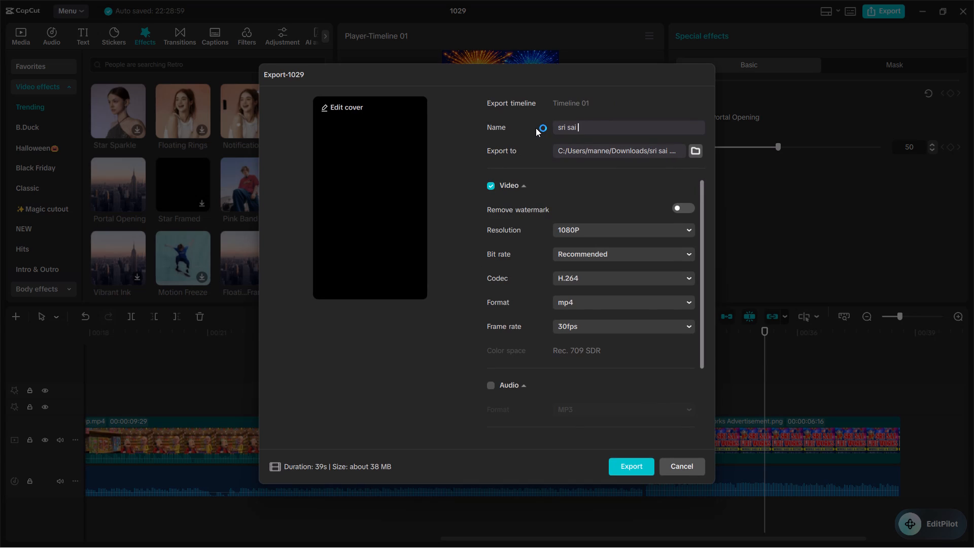
text(fire)
key(space)
text(works)
key(space)
text(final)
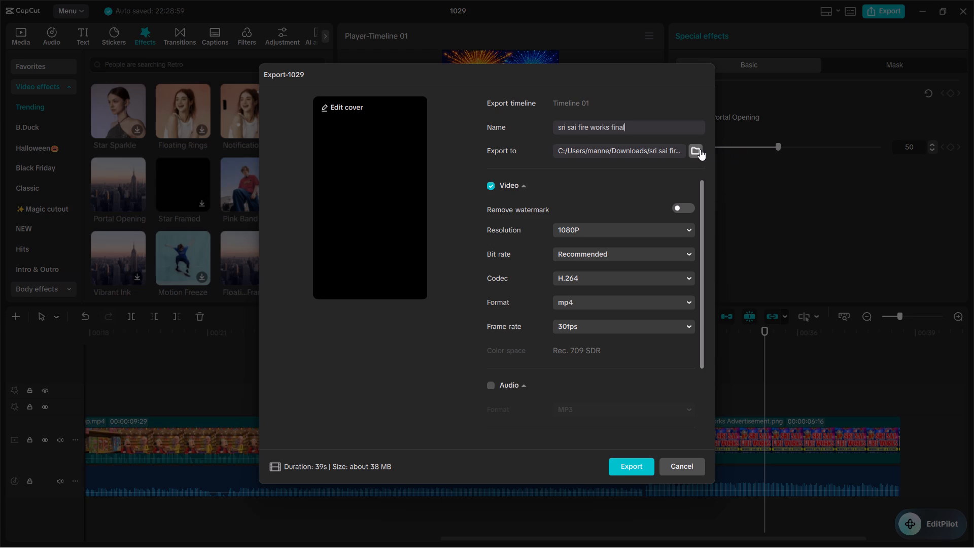
Choose the Downloads folder as the export location and export the video.
click(700, 149)
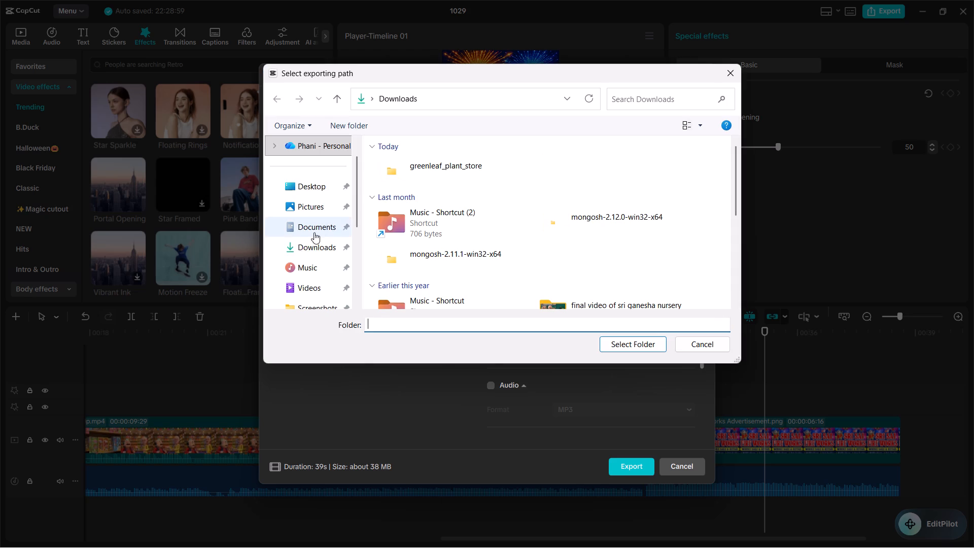
click(306, 245)
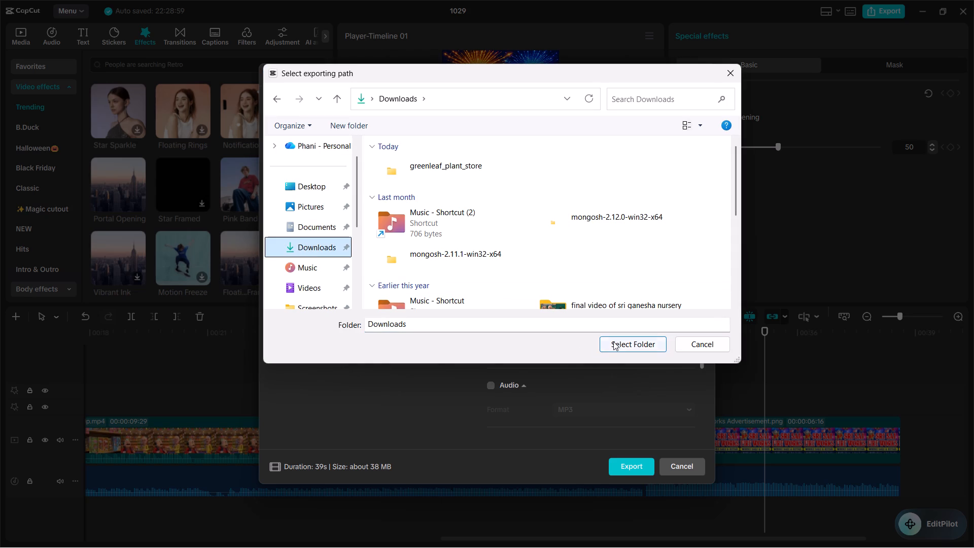
click(613, 341)
click(622, 464)
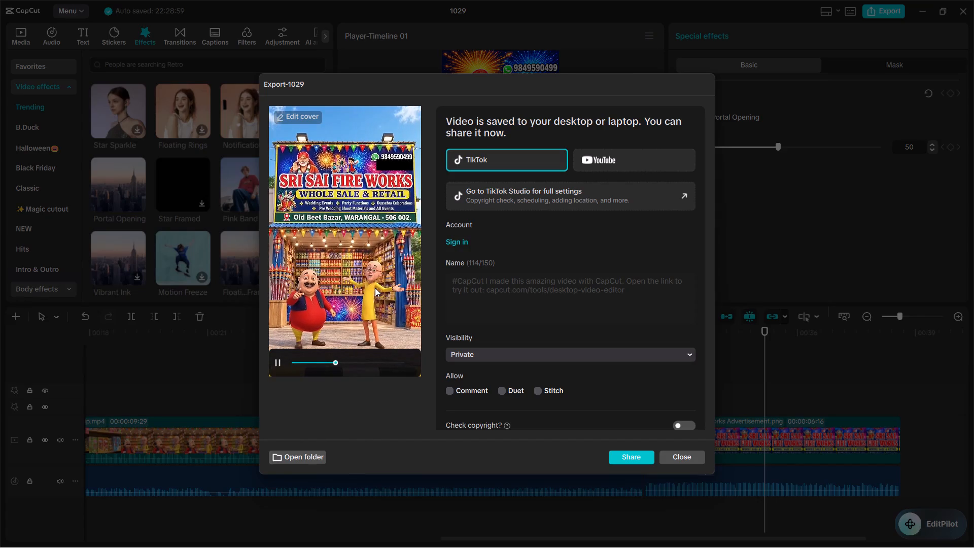
Preview the exported video, going back to about 11 seconds to review the shop-scene change.
click(276, 358)
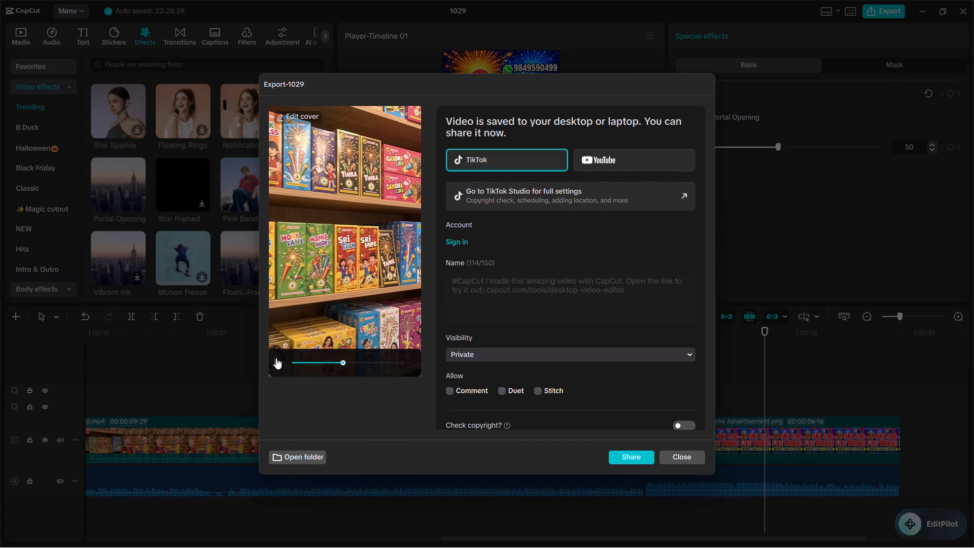
click(276, 358)
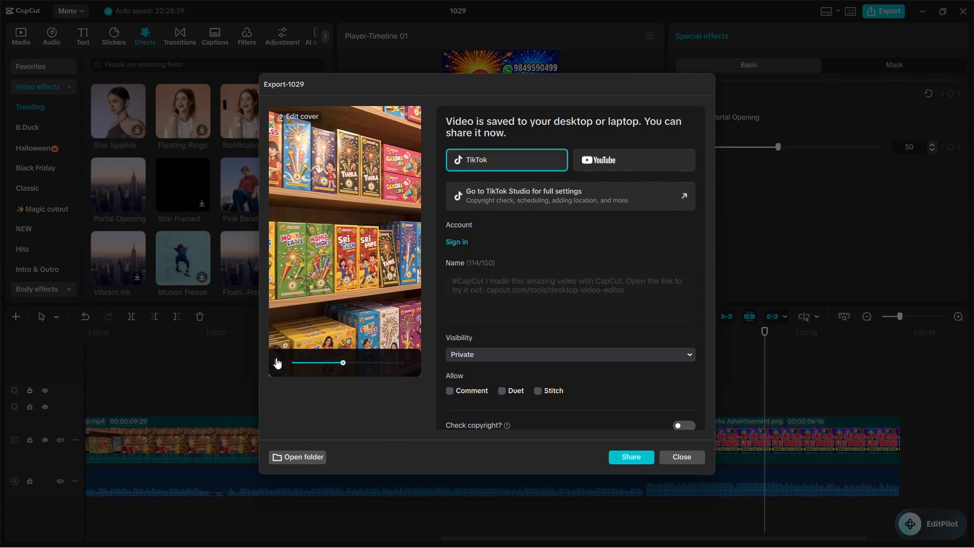
click(276, 358)
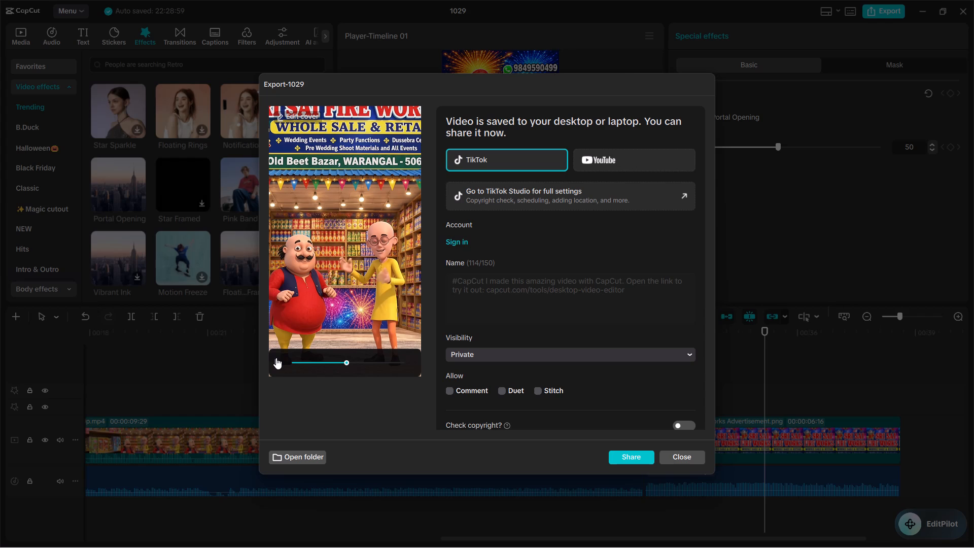
click(276, 358)
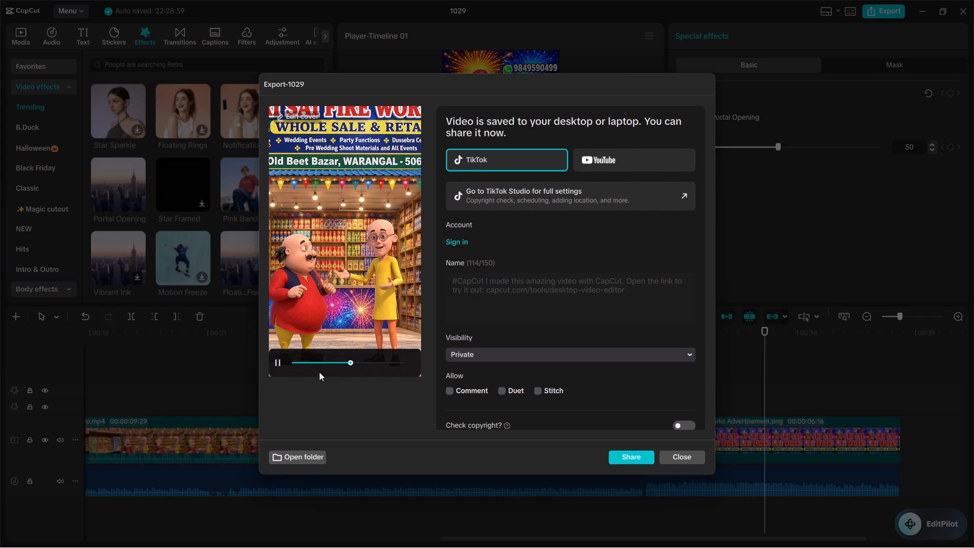
click(325, 362)
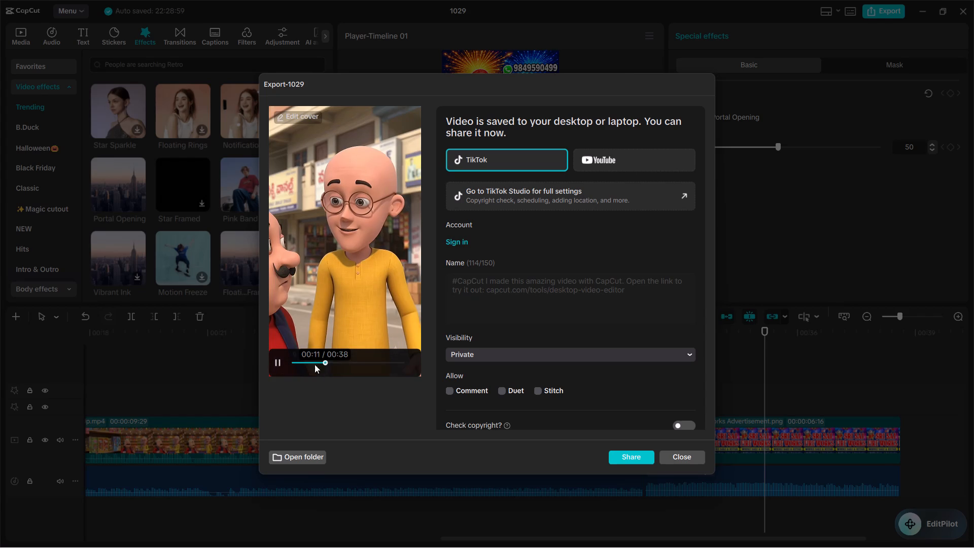
click(279, 363)
click(279, 363)
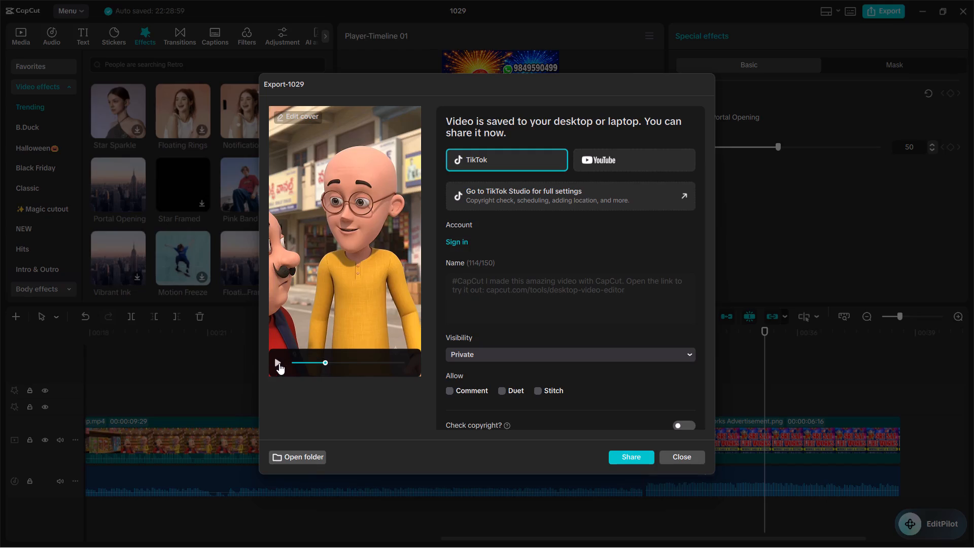
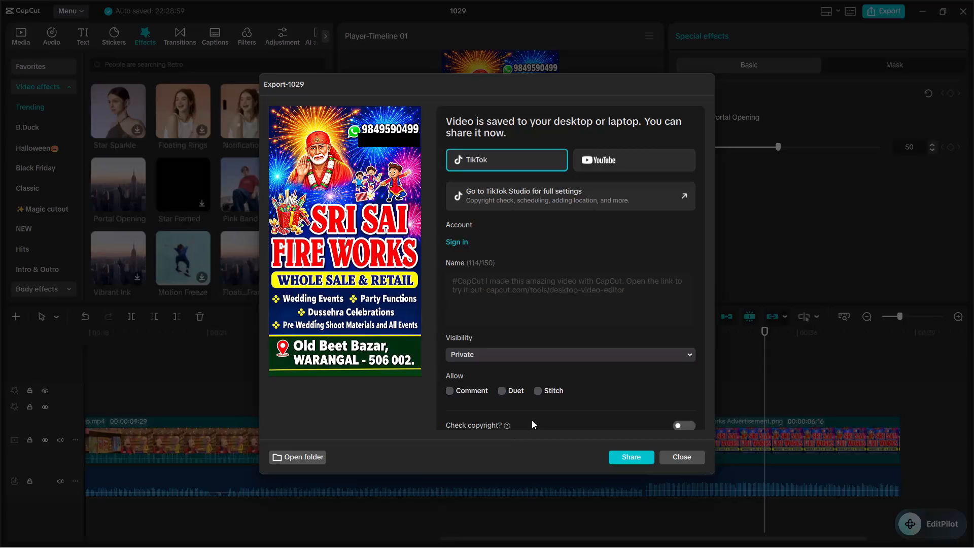
Switch to File Explorer and look through the Downloads folder for the exported video "sri sai fire works final".
click(517, 531)
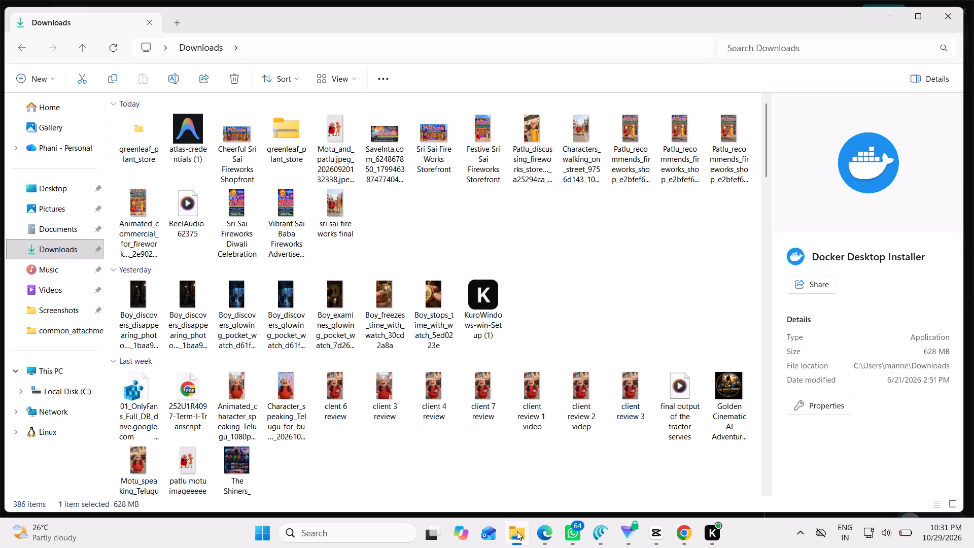
scroll(282, 255, up, 1)
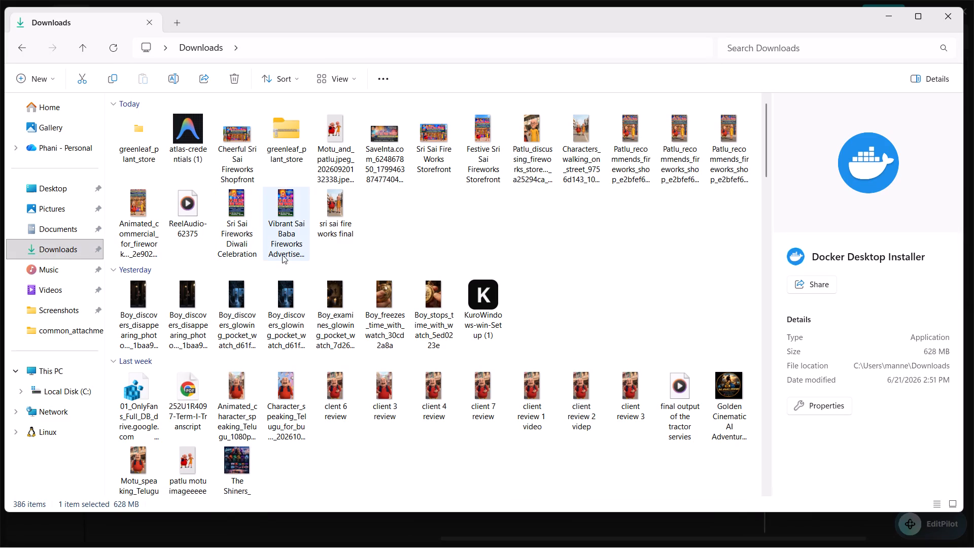
scroll(282, 255, up, 1)
scroll(263, 162, up, 6)
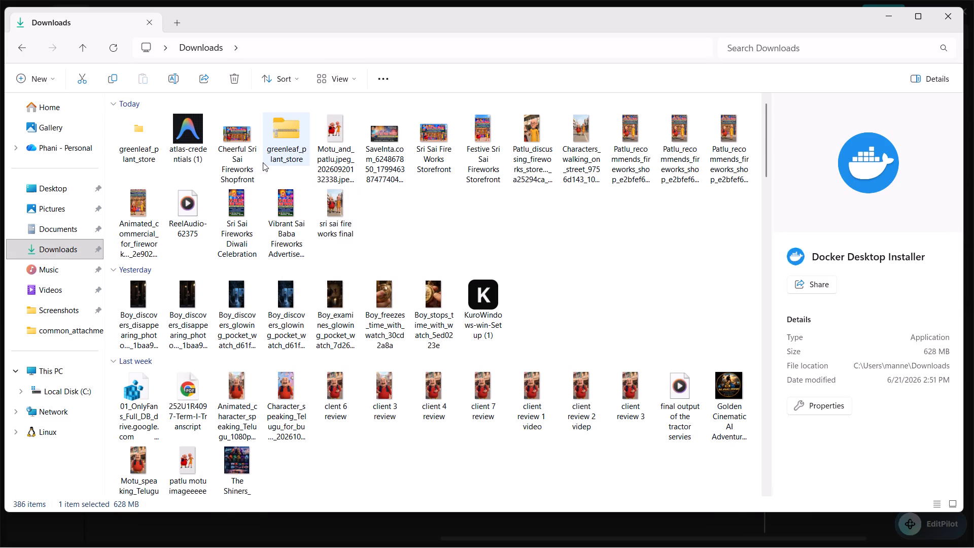
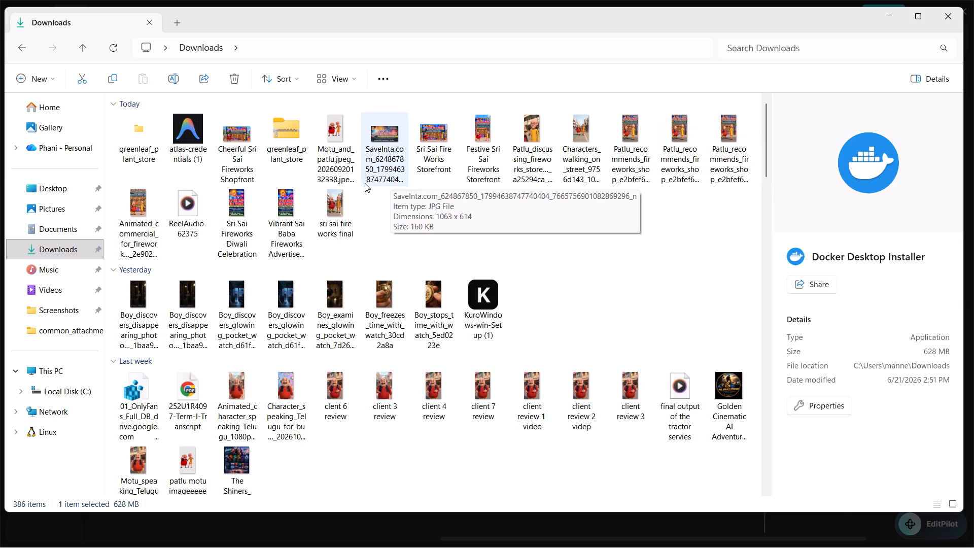
Share the exported video "sri sai fire works final" from the Downloads folder using one of the offered sharing apps.
click(332, 216)
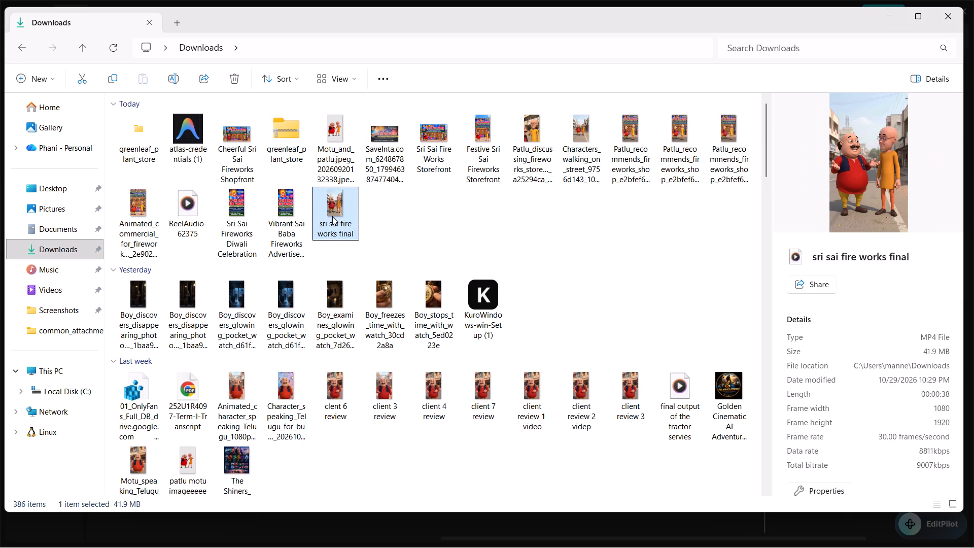
click(205, 74)
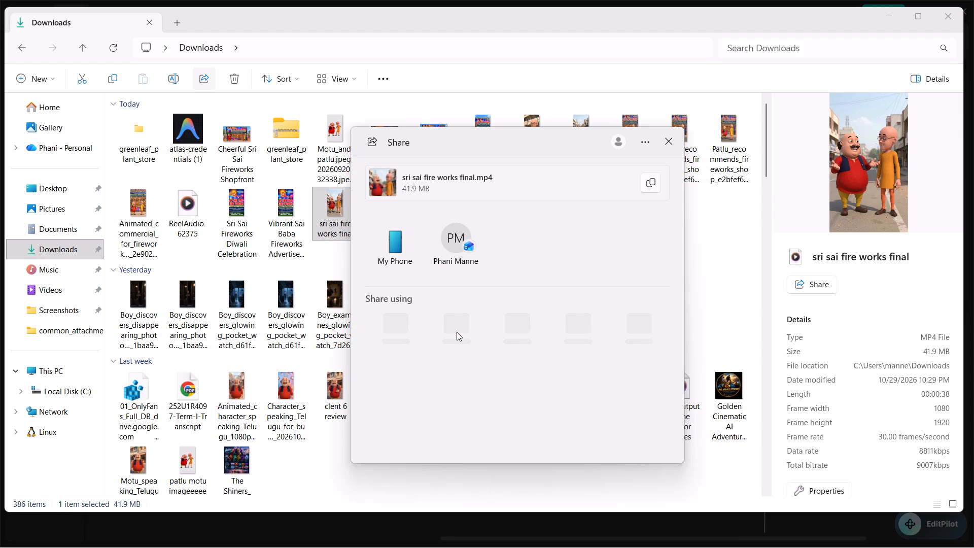
click(457, 332)
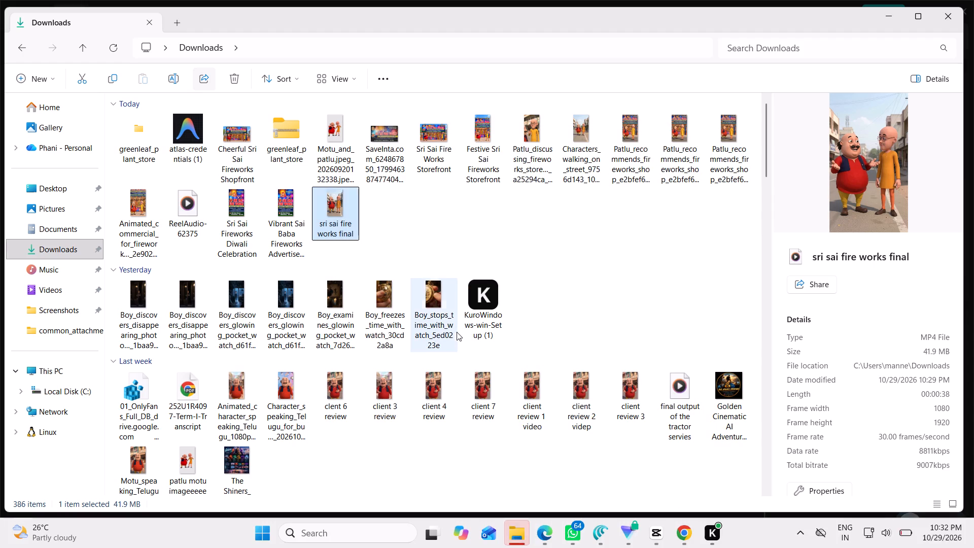
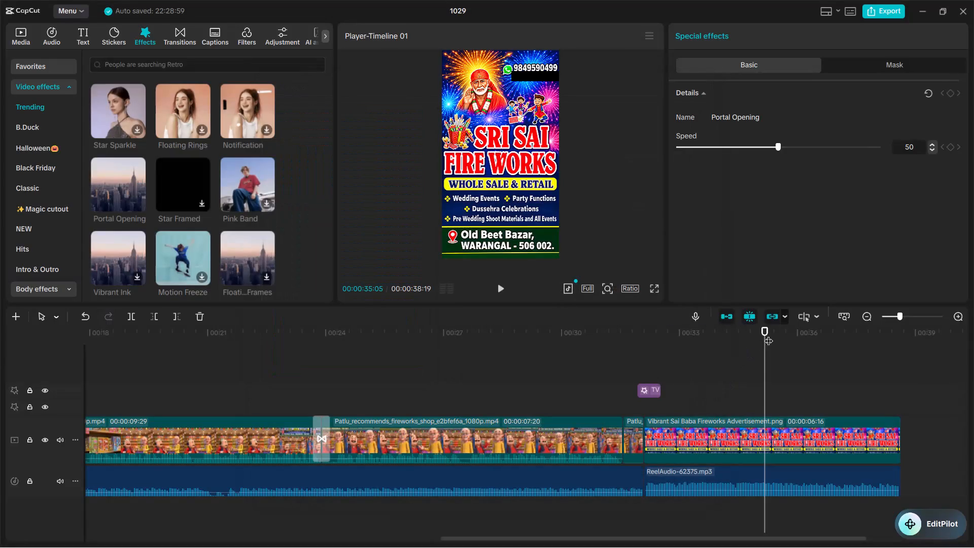
Play back the fireworks advertisement in the editor from the very beginning to review the edit.
drag(769, 334, 0, 290)
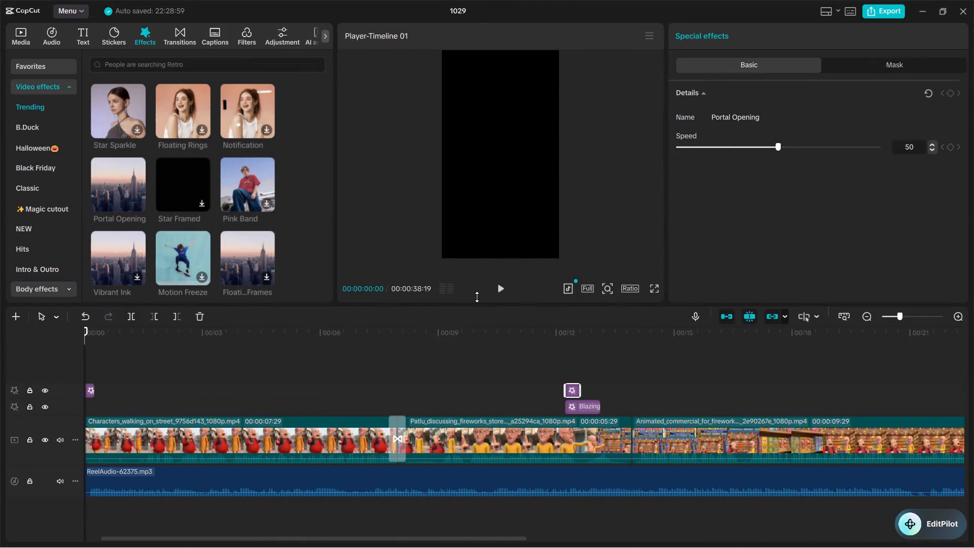
scroll(337, 394, right, 3)
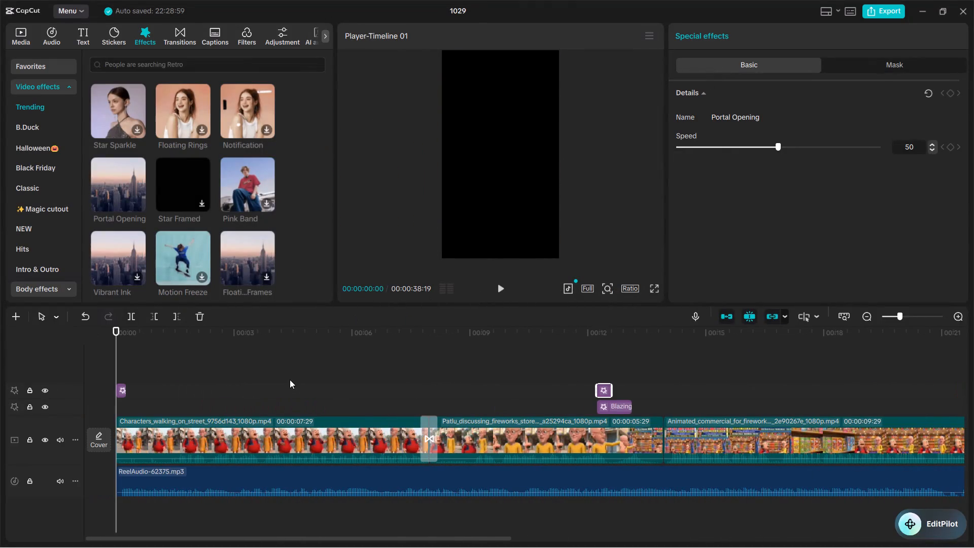
click(497, 283)
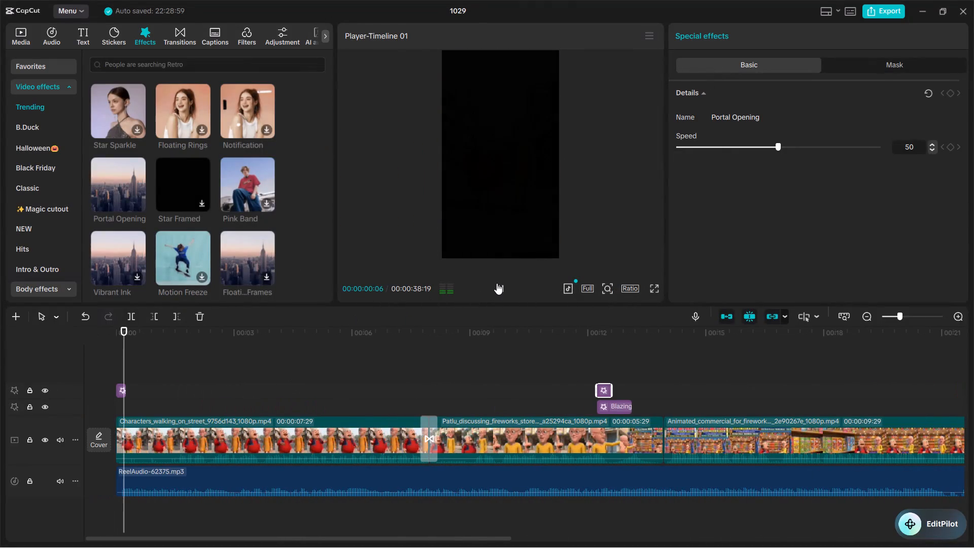
scroll(468, 364, left, 1)
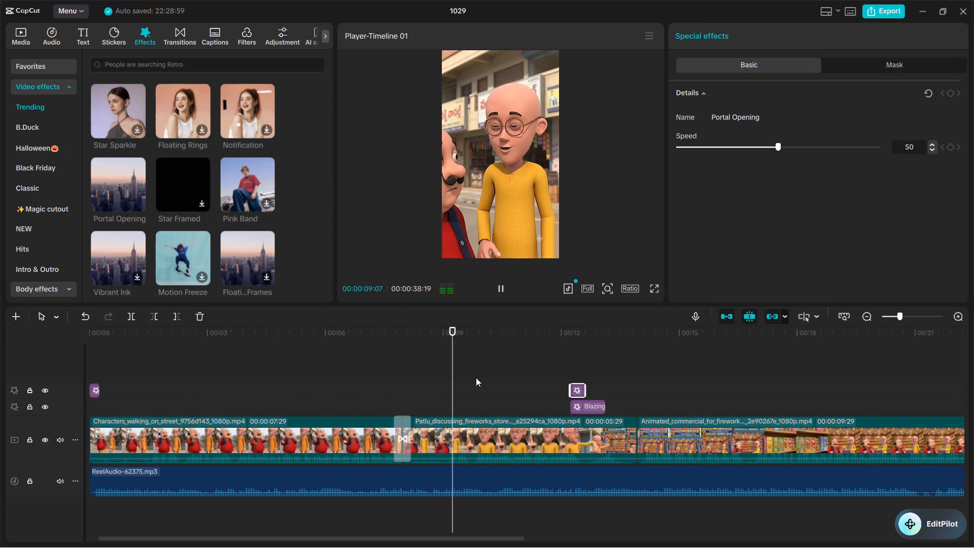
Preview the promo from the beginning with its effects, transitions and audio, and replay the fireworks shop commercial section from about 14 seconds.
scroll(488, 399, left, 1)
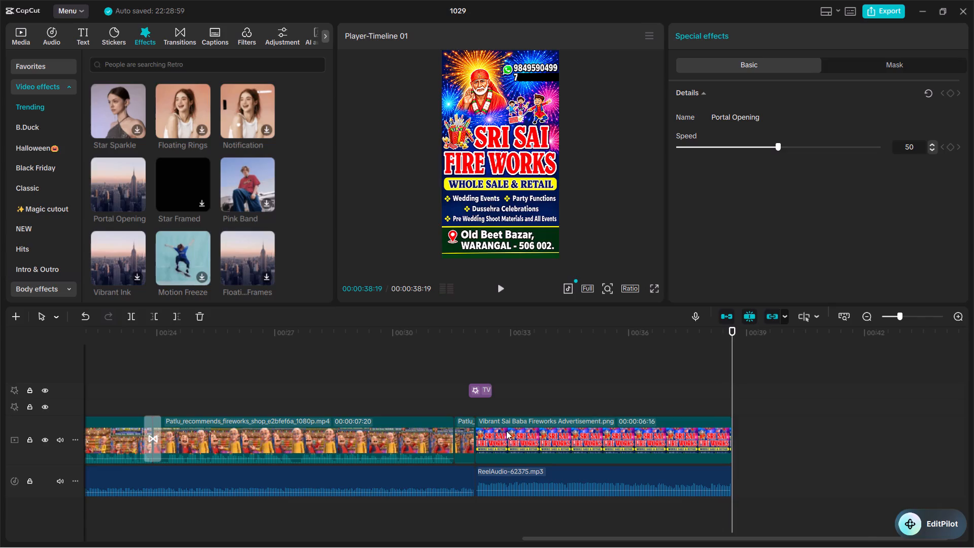
click(502, 292)
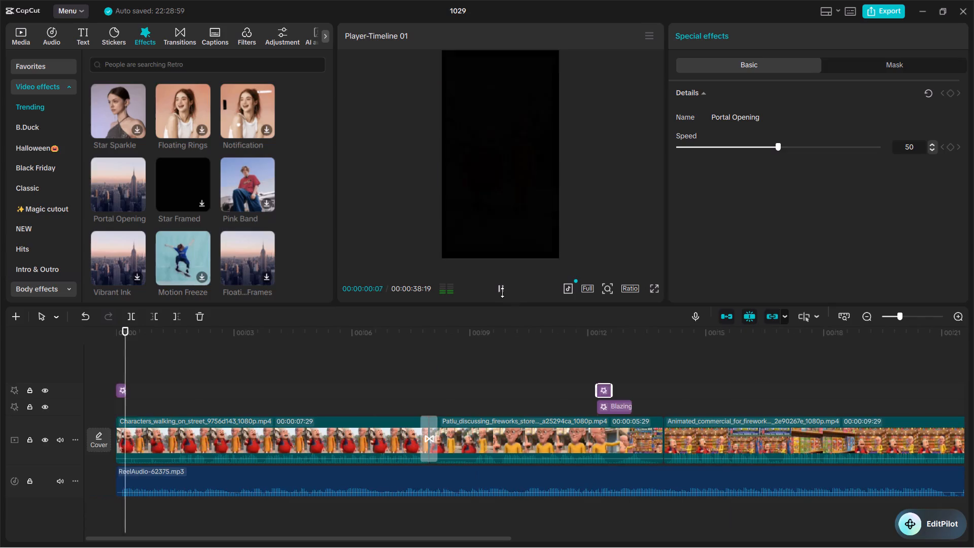
scroll(477, 392, left, 1)
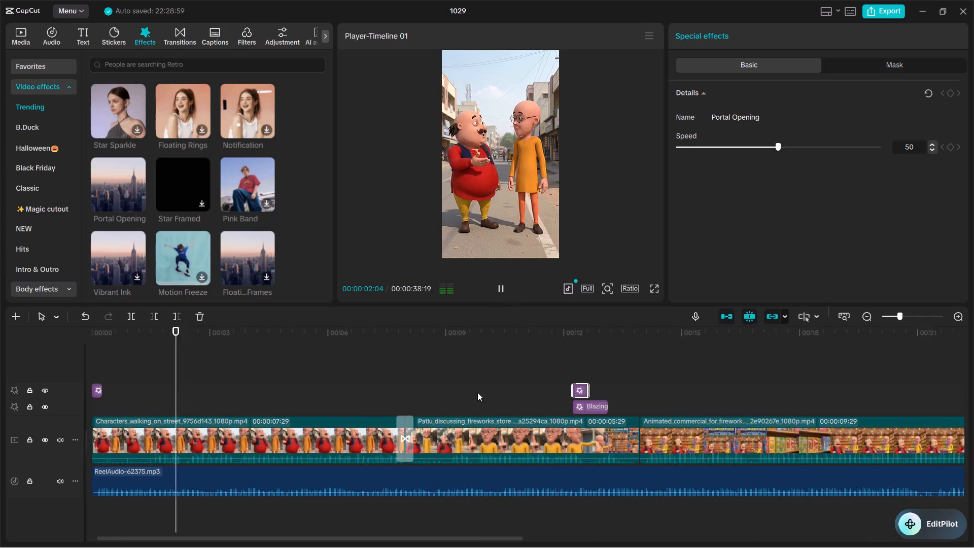
scroll(477, 392, left, 1)
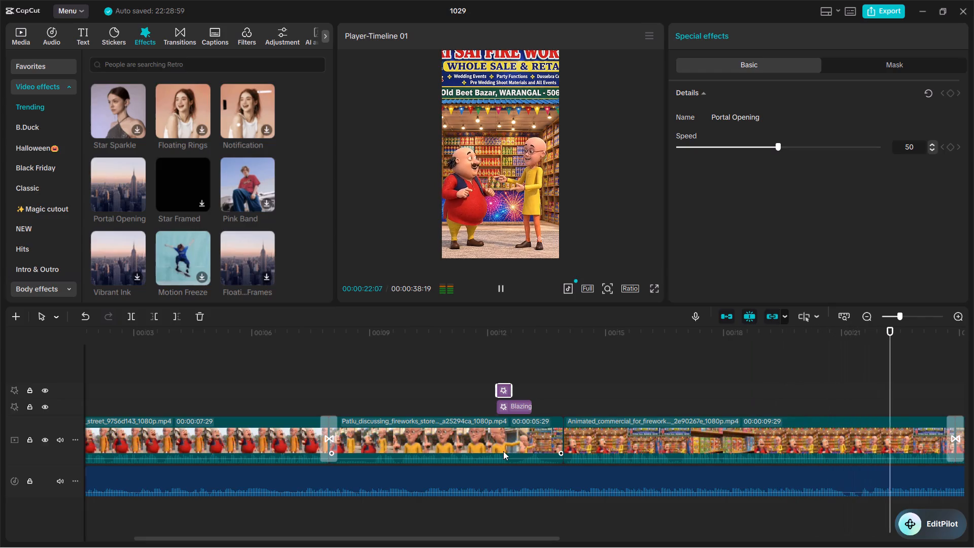
drag(936, 326, 926, 327)
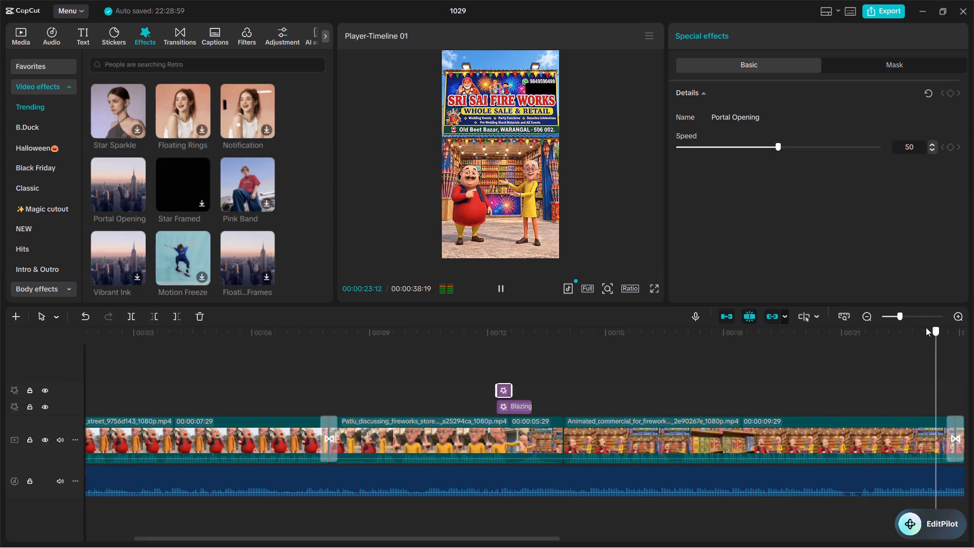
drag(926, 327, 494, 297)
click(500, 282)
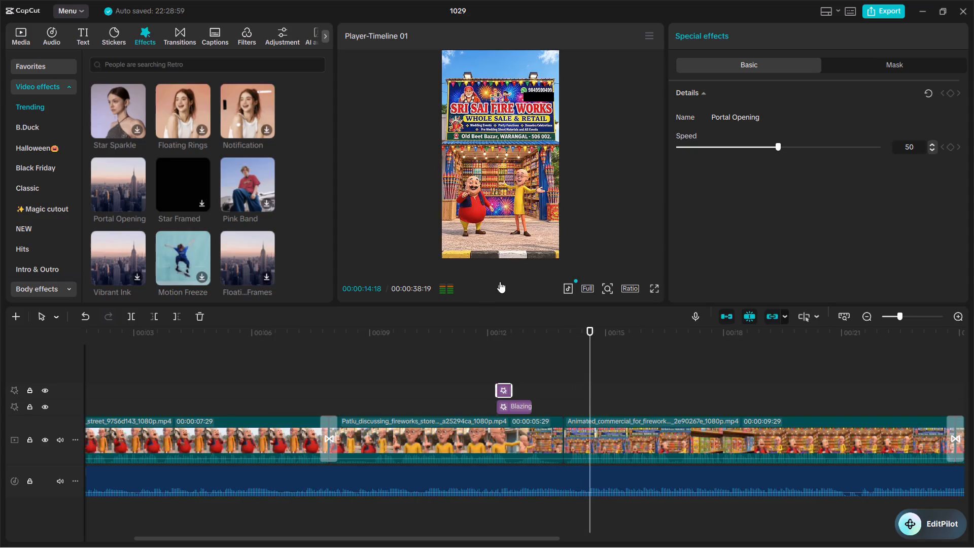
scroll(543, 357, left, 1)
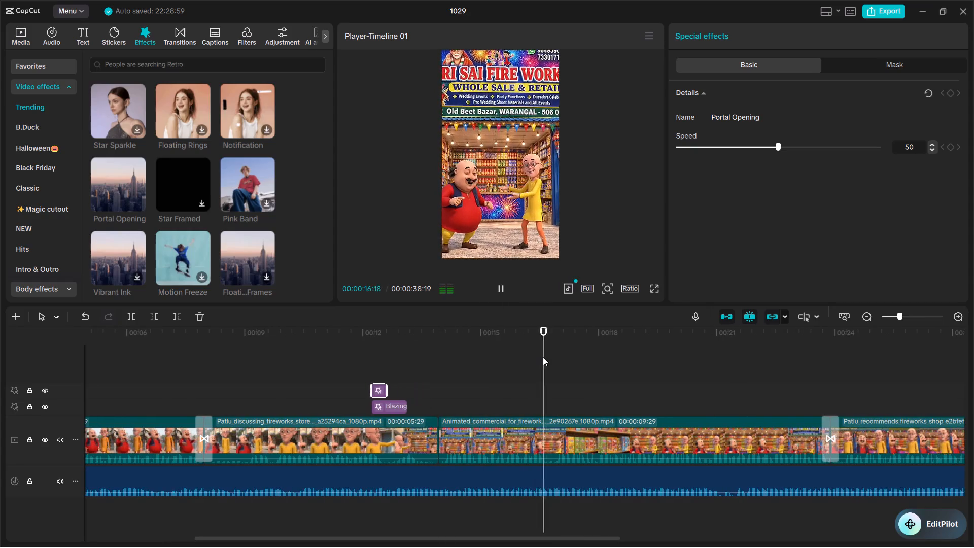
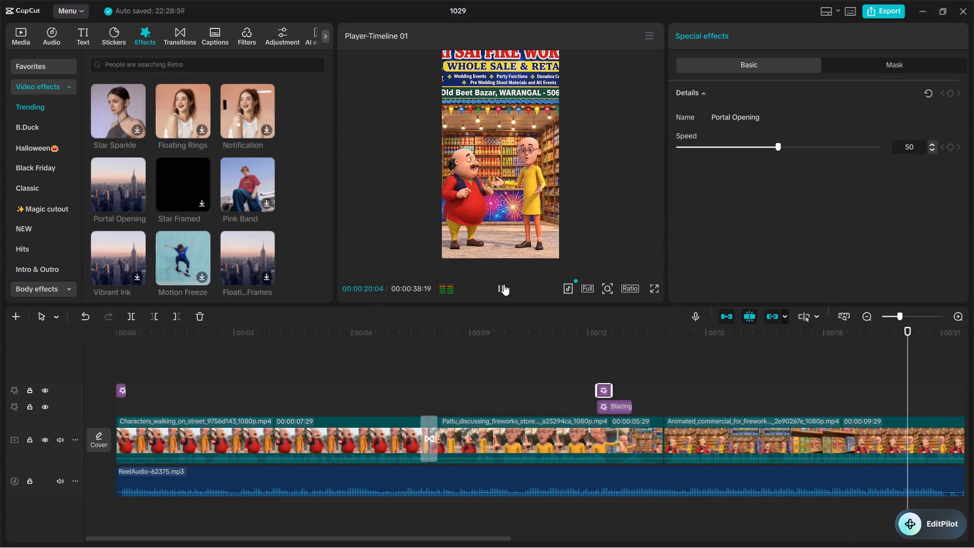
Pause the promo preview at about 21 seconds, in the animated fireworks commercial clip.
click(504, 284)
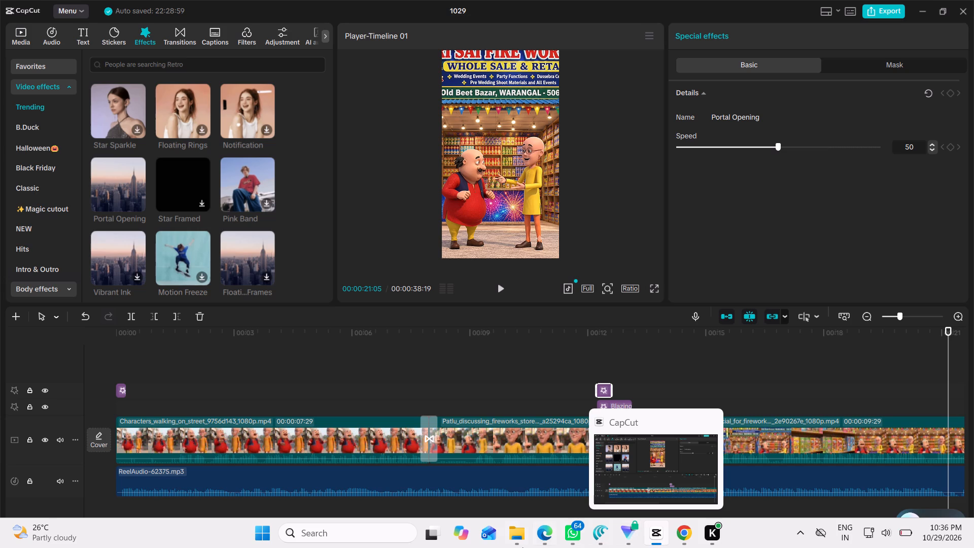
Switch to File Explorer and go from the Downloads folder to the Home view.
click(511, 540)
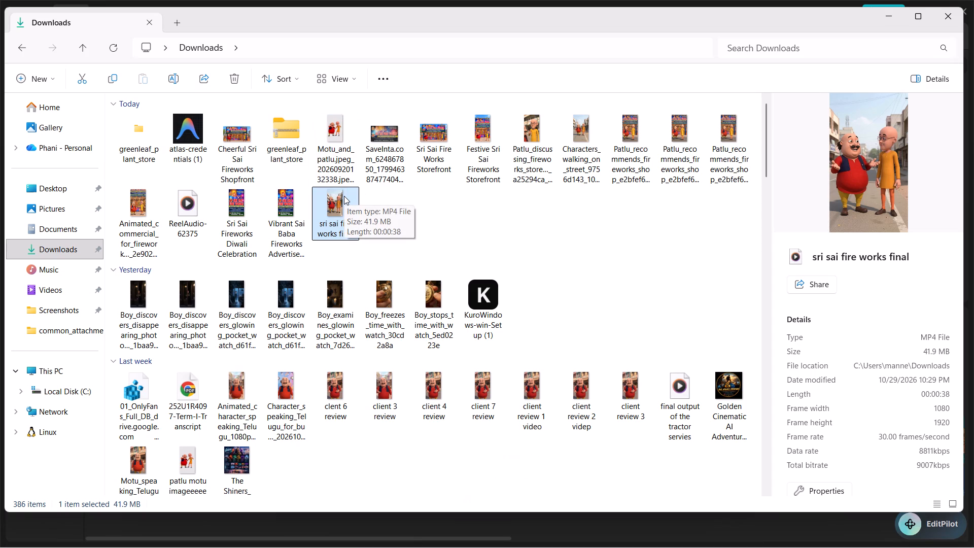
click(36, 112)
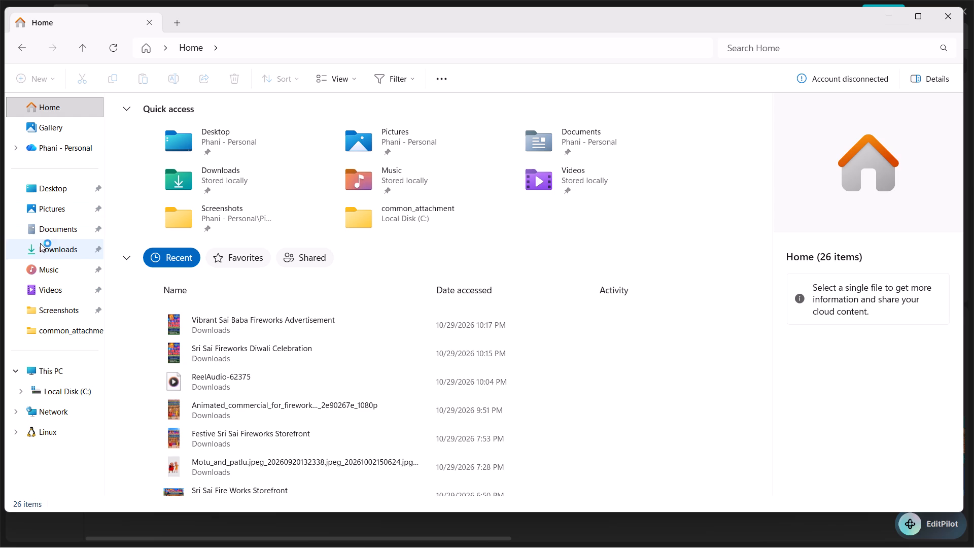
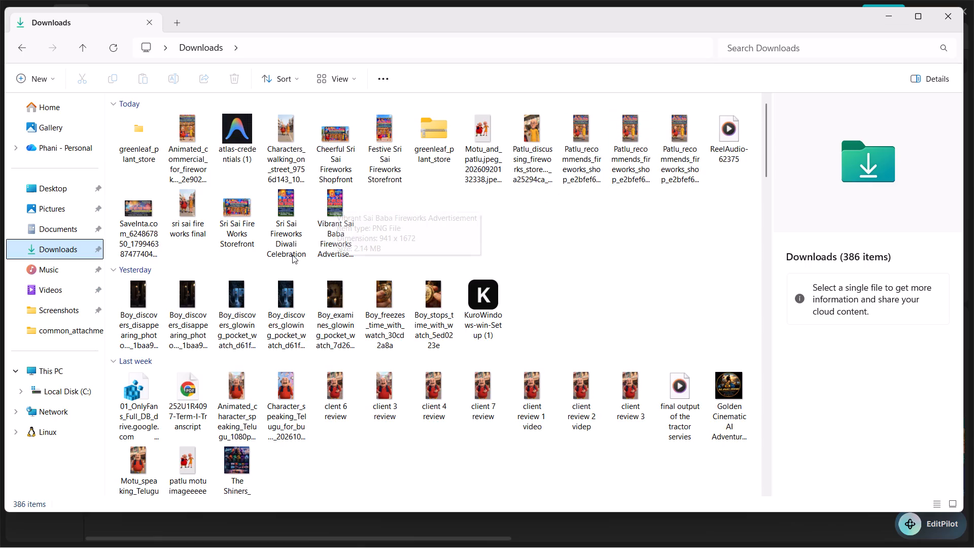
Select the "Vibrant Sai Baba Fireworks Advertisement" image in the Downloads folder to view its preview and details.
click(322, 218)
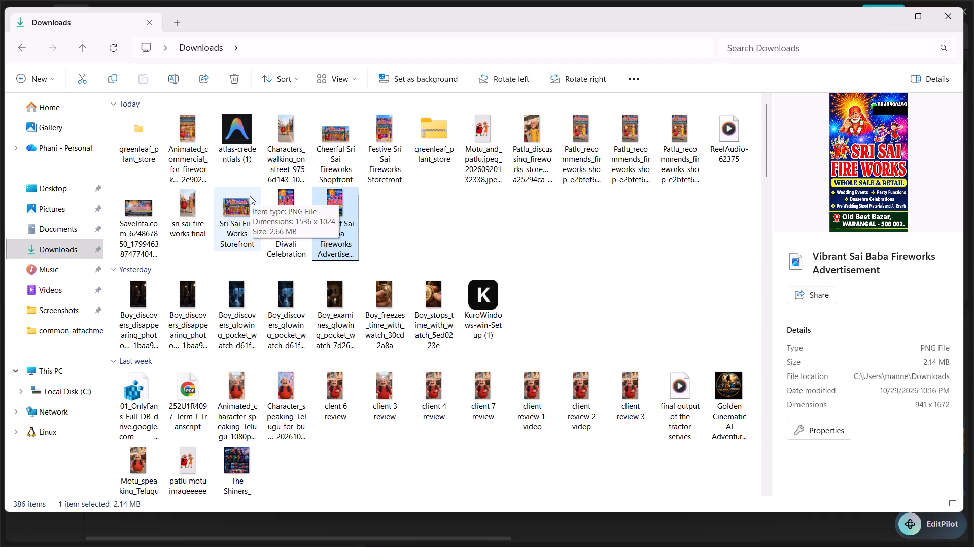
Select the ReelAudio-62375 file among today's items in the Downloads folder.
click(714, 141)
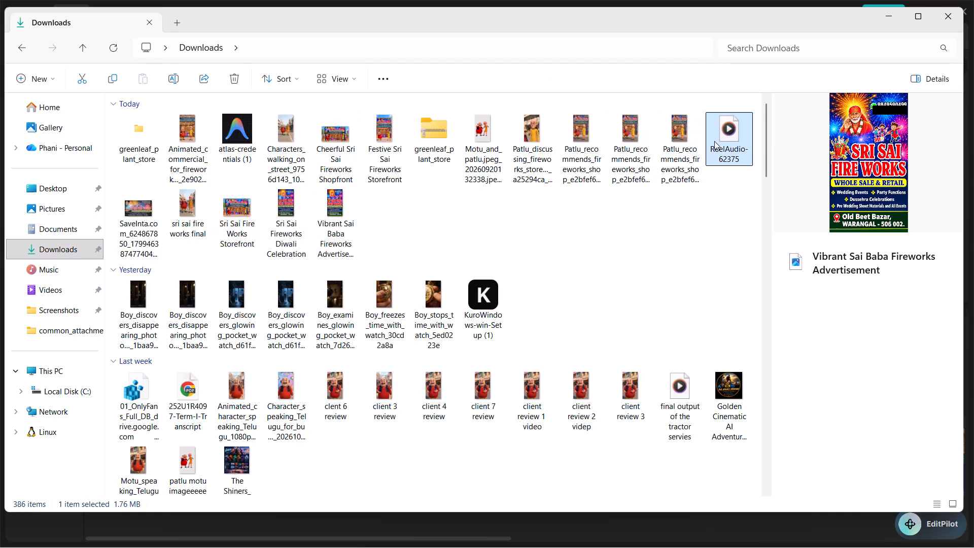